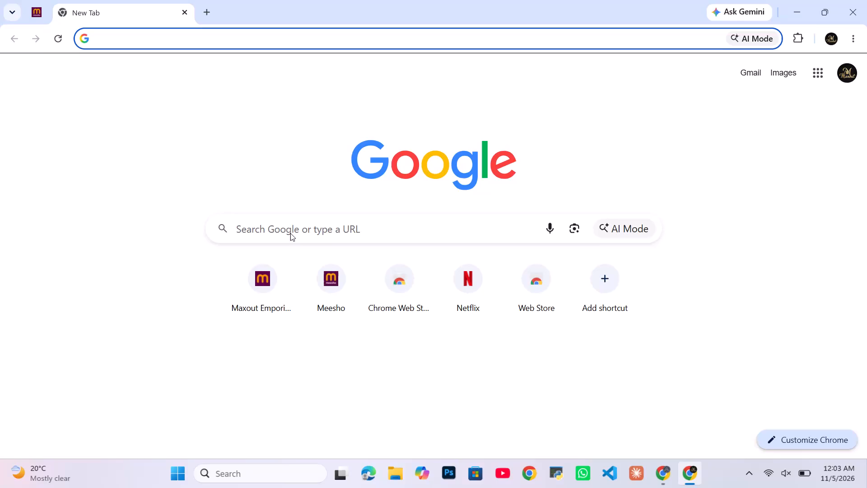
Switch to the Meesho supplier panel's Orders page and review the list of On Hold orders.
click(33, 19)
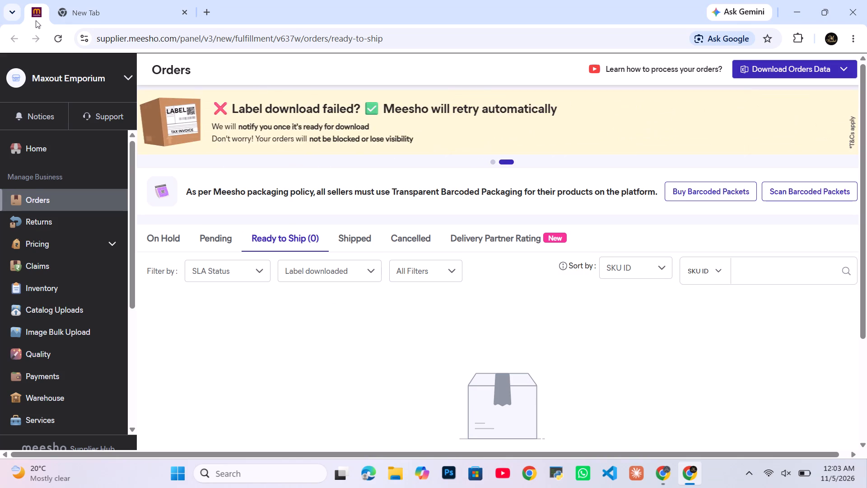
click(218, 240)
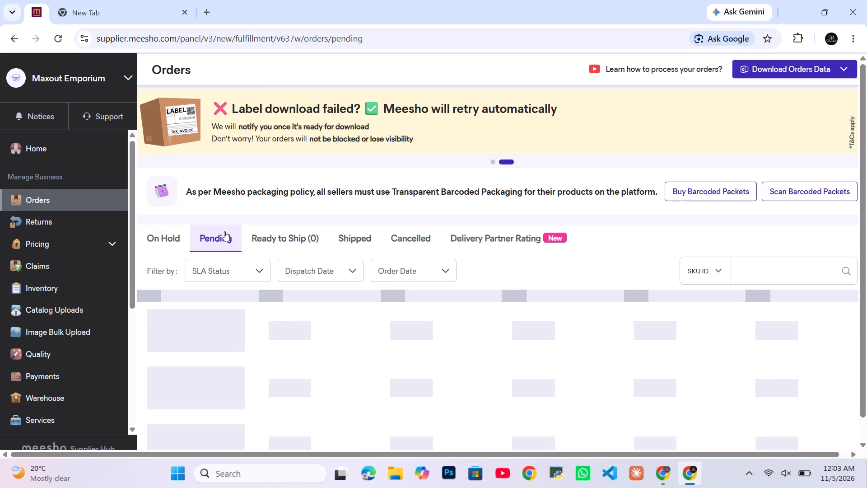
click(182, 235)
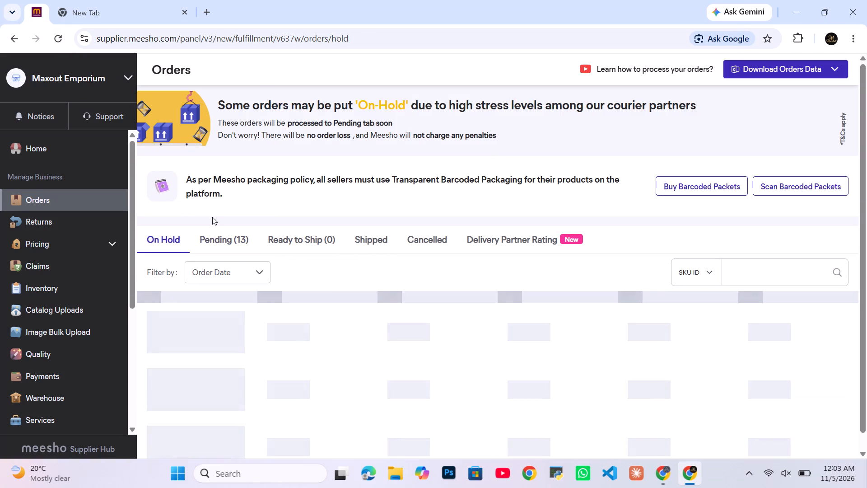
scroll(212, 217, down, 8)
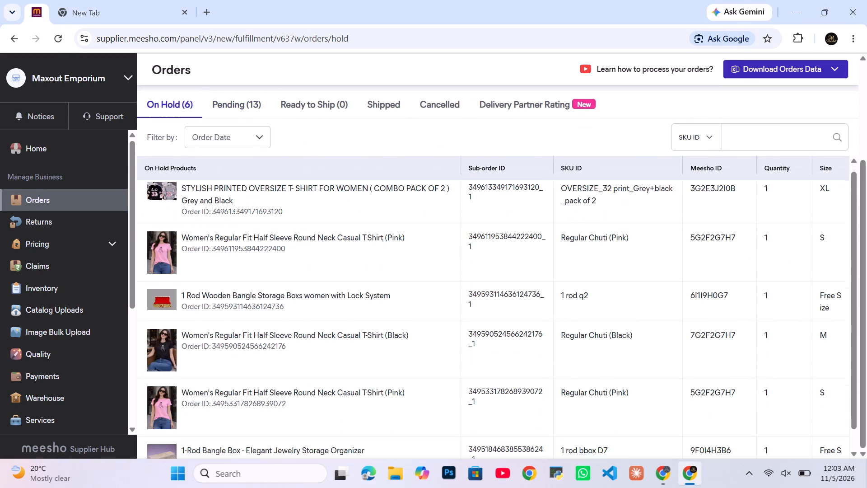
scroll(212, 217, down, 2)
Select all orders in the Pending list and accept the selected orders in bulk.
click(232, 108)
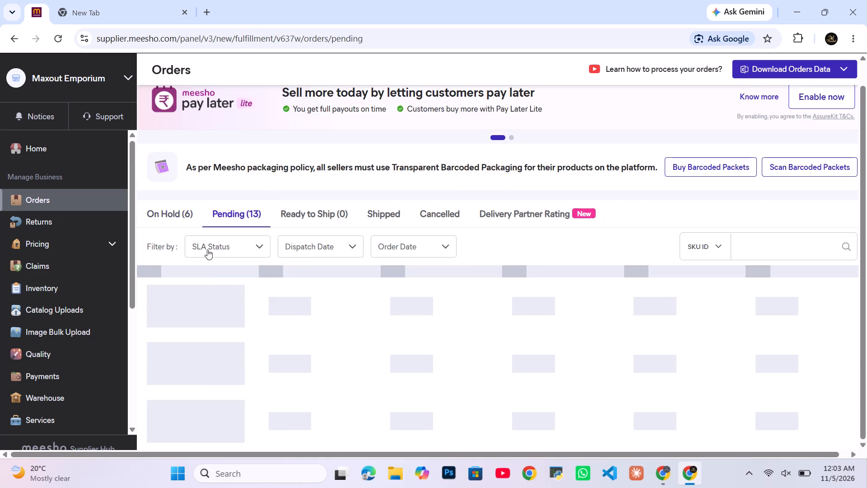
scroll(208, 254, down, 15)
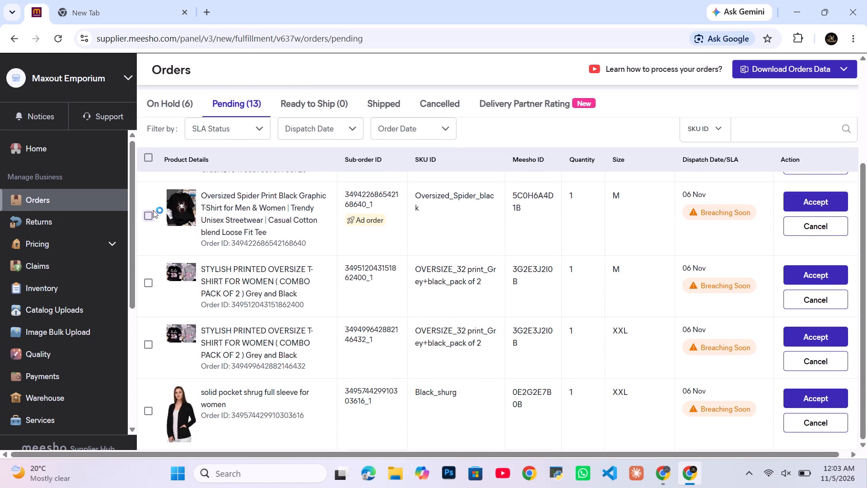
click(144, 158)
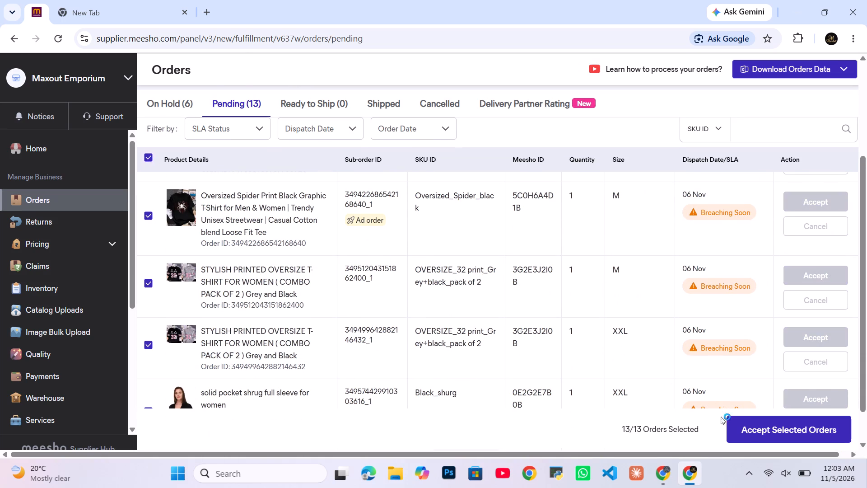
click(749, 432)
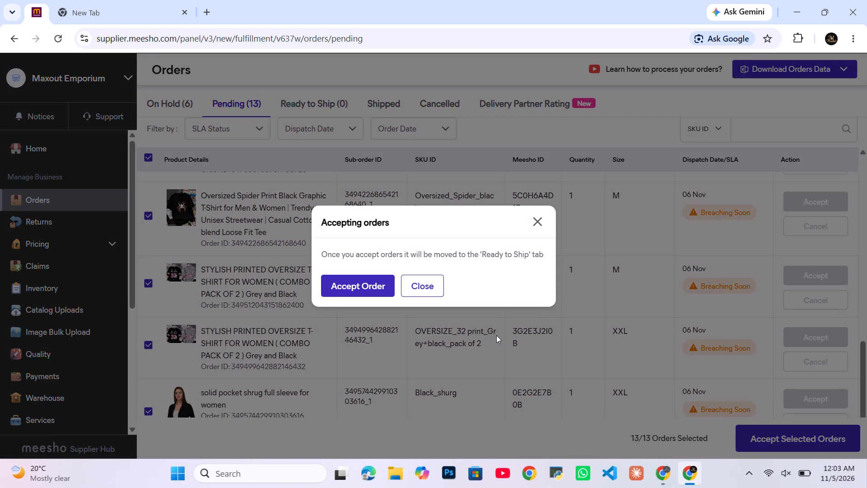
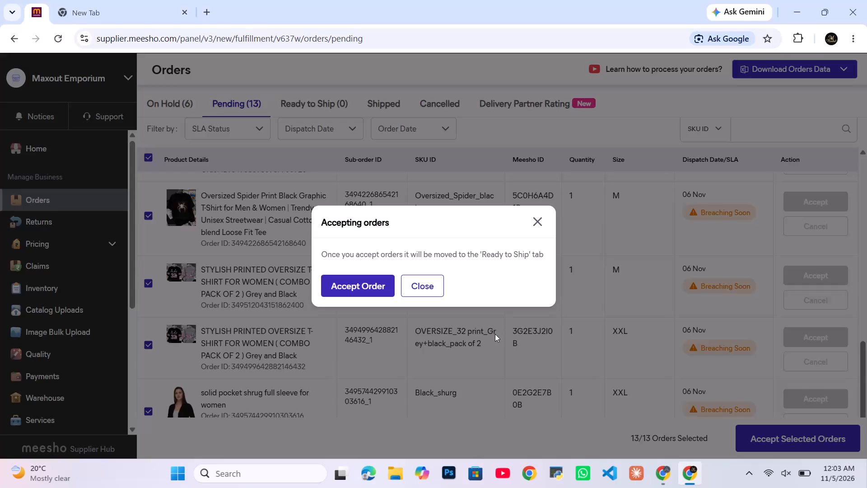
Confirm the bulk acceptance of the selected Pending orders, check the Ready to Ship list and dismiss the completion notice.
click(368, 291)
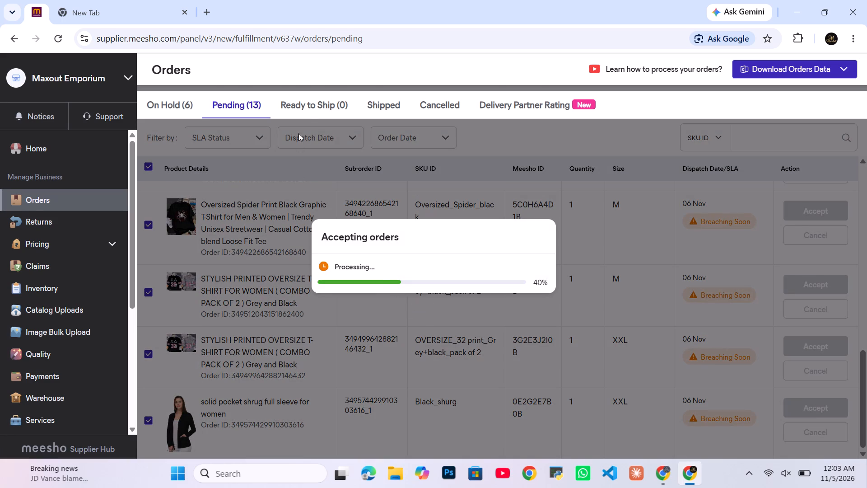
click(310, 103)
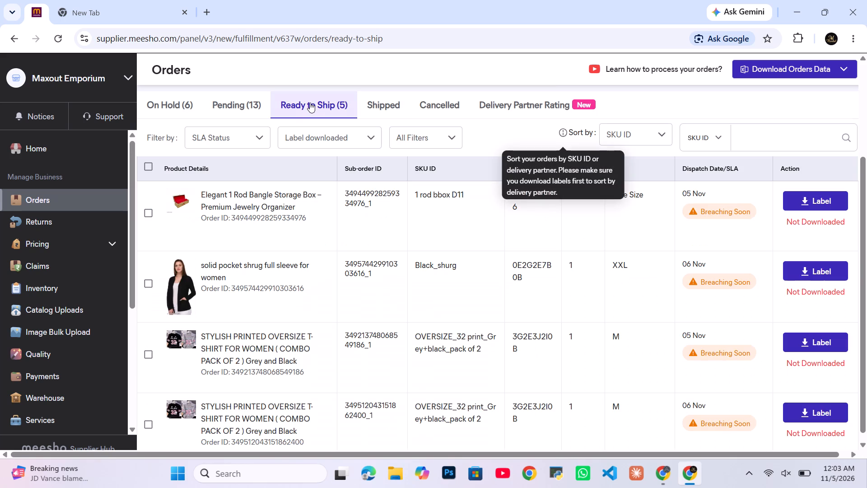
click(244, 101)
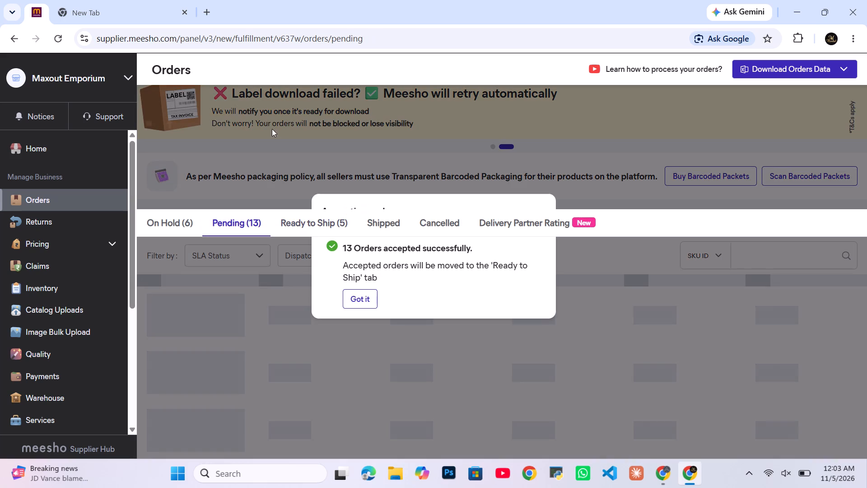
click(354, 296)
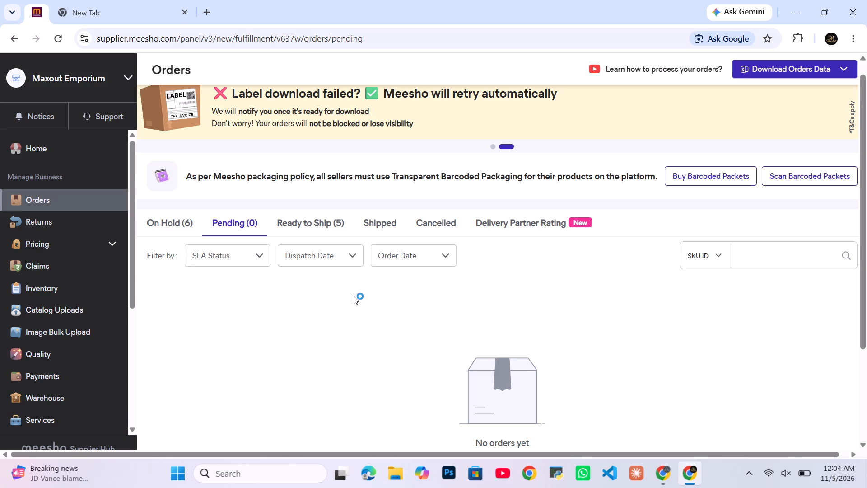
Select all orders in the Ready to Ship list and request their shipping labels in bulk.
click(317, 228)
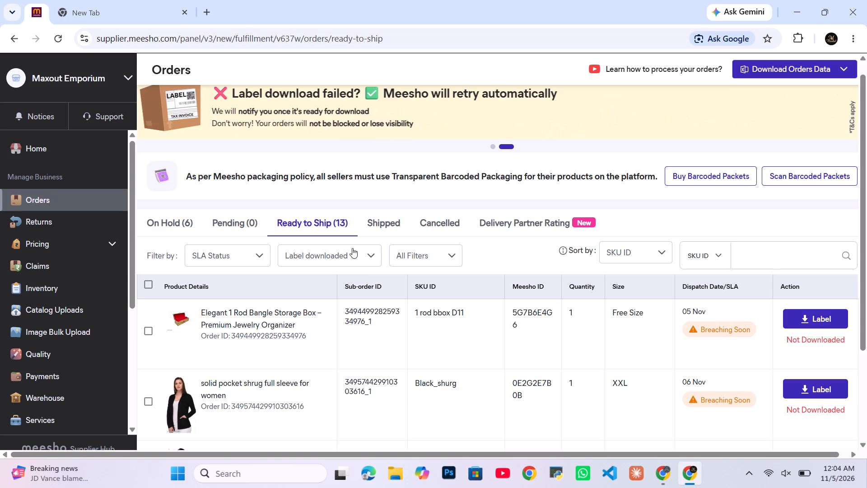
click(262, 216)
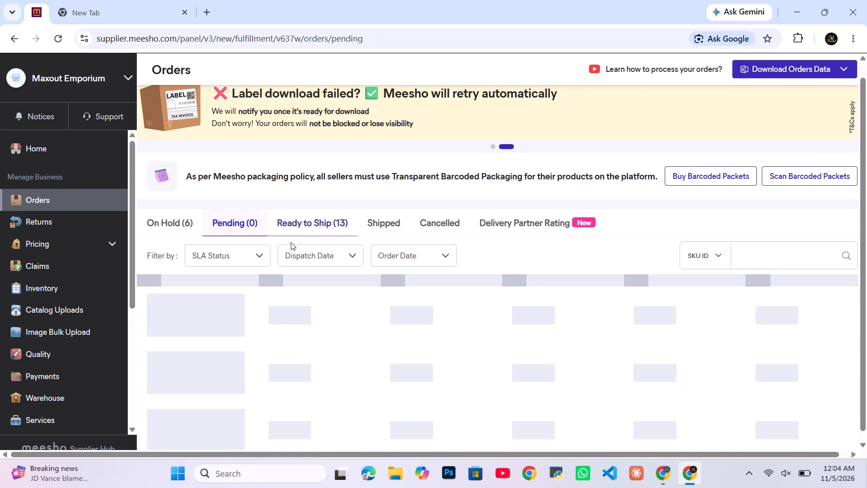
click(306, 217)
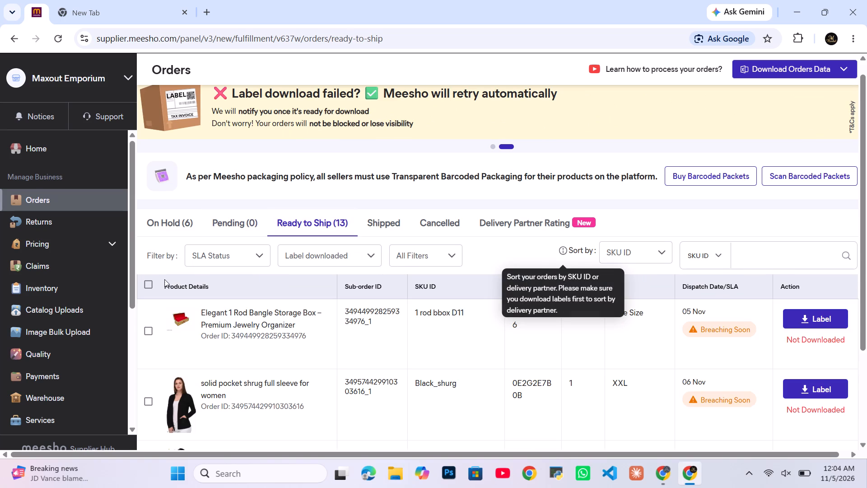
click(146, 286)
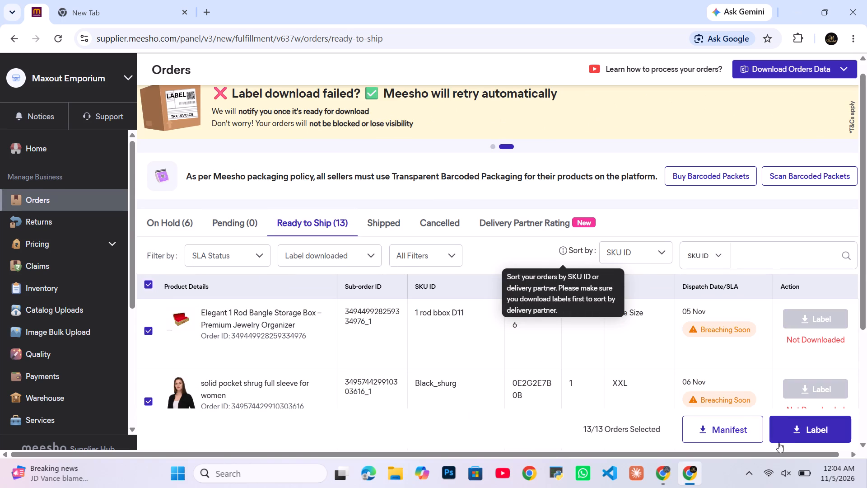
click(782, 434)
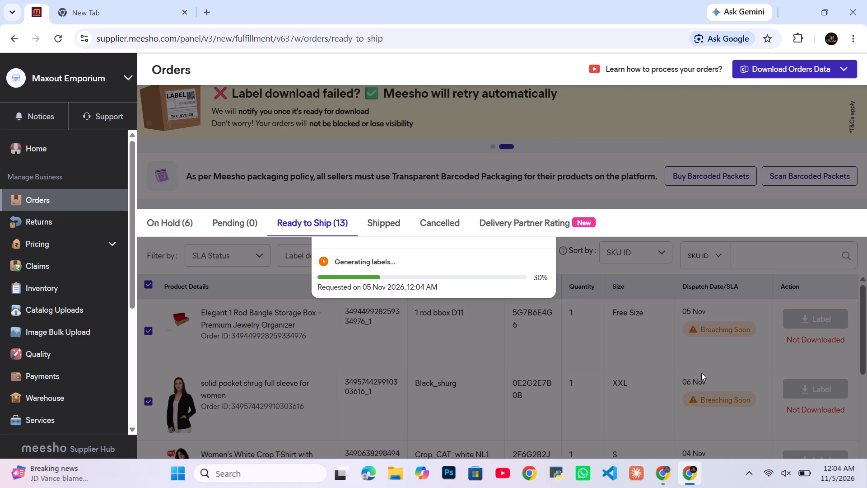
Switch to the other Chrome window and reload the RJ_ENTERPRISES_NEW account's Pending orders page.
click(661, 477)
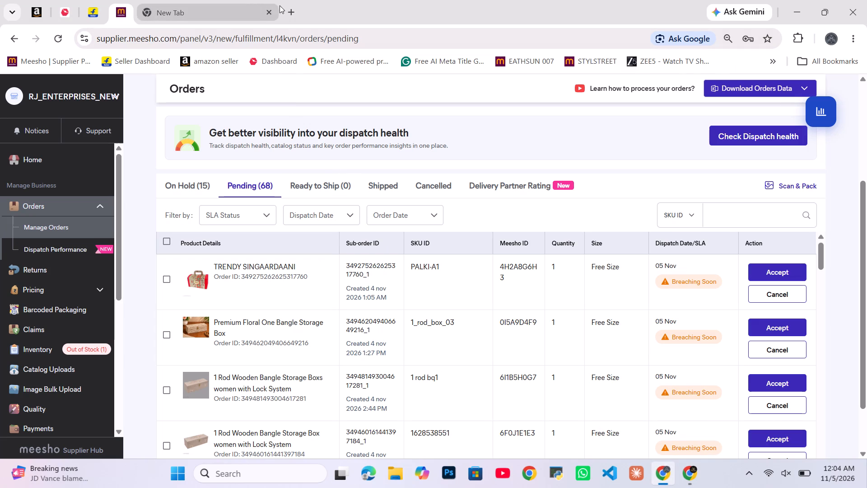
click(221, 0)
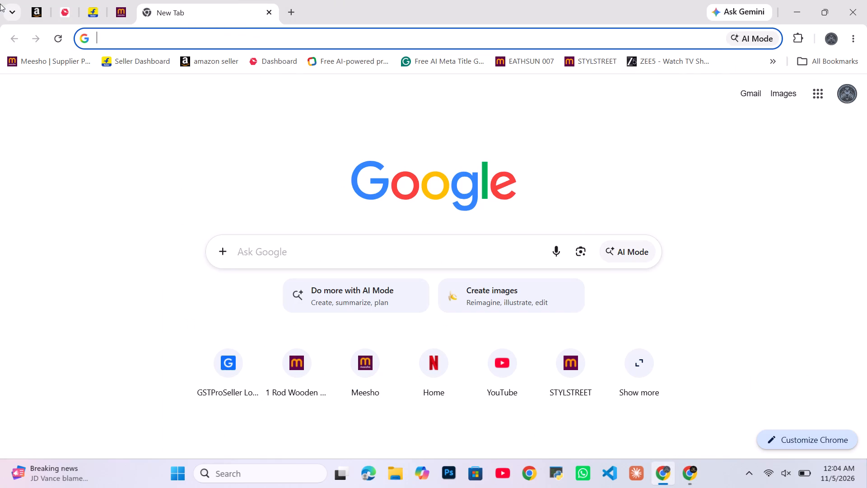
click(117, 9)
click(55, 45)
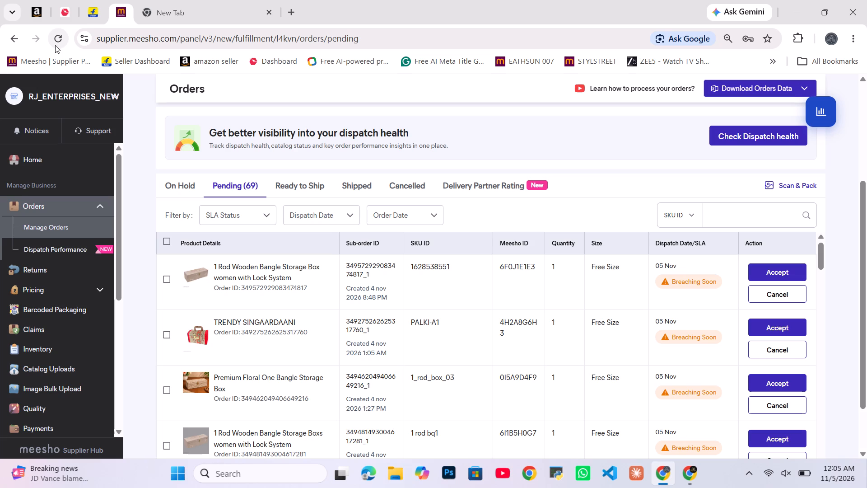
Go to the blank tab and show the bookmarks hidden beyond the visible ones.
click(178, 0)
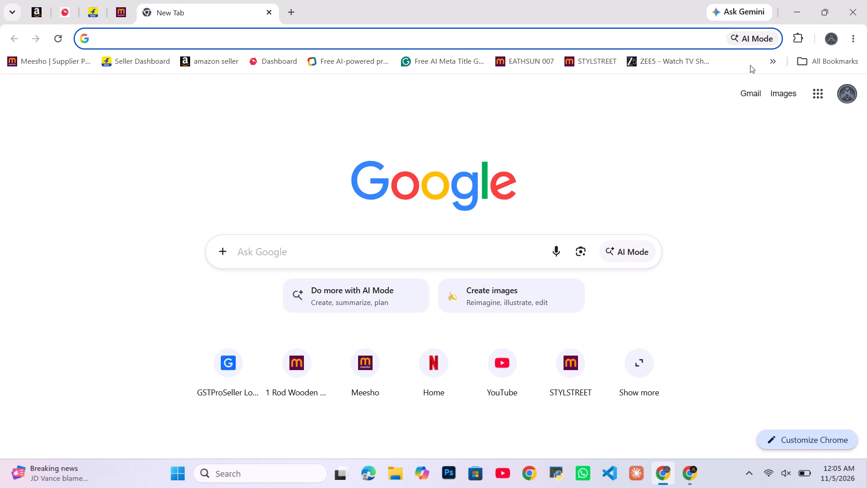
click(773, 64)
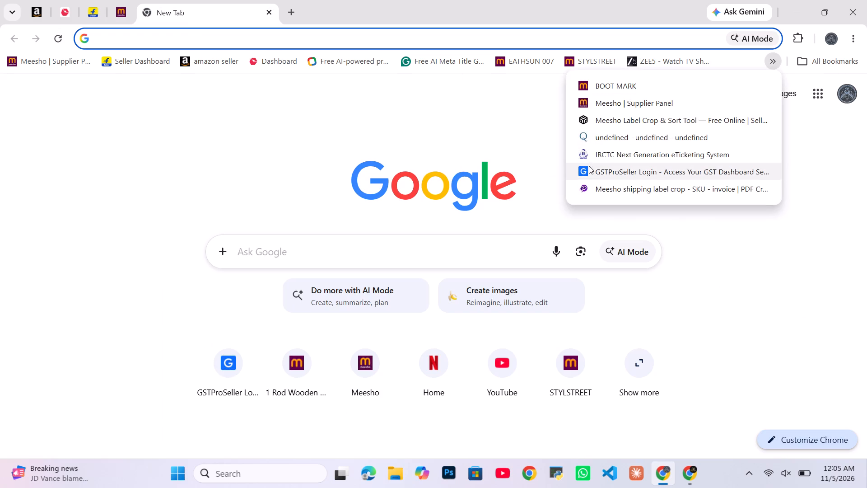
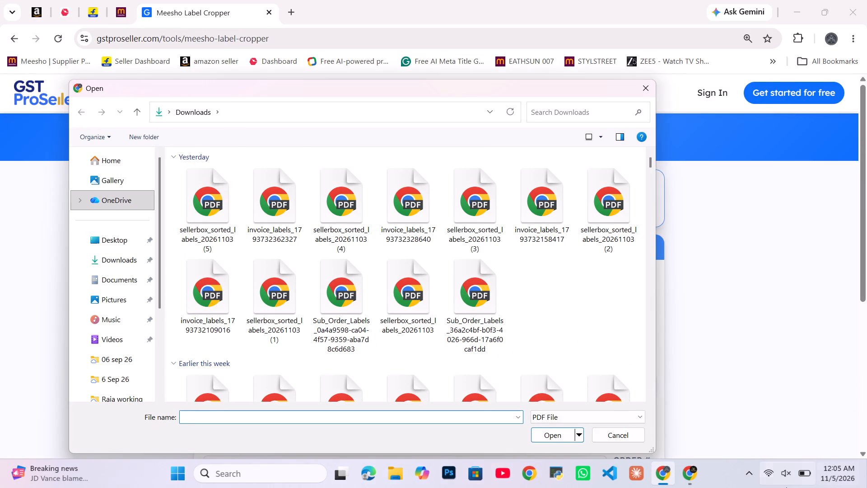
Switch to the Maxout Emporium window and download the generated Ready to Ship labels without the manifest.
click(681, 469)
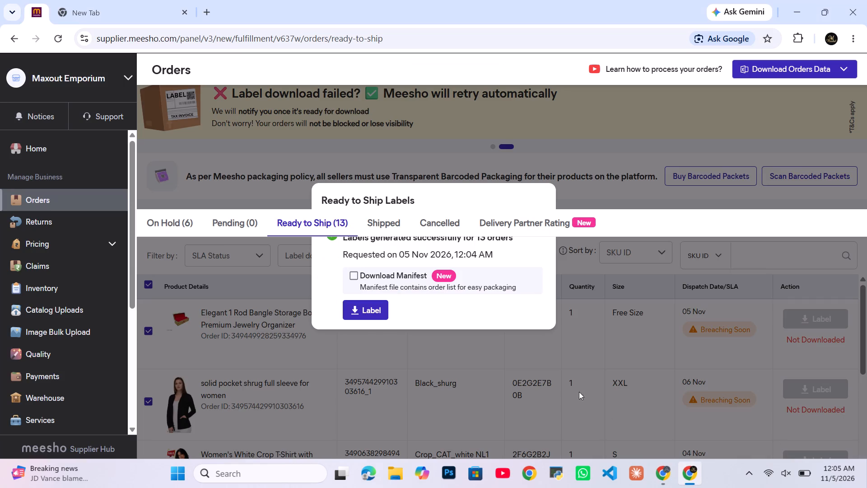
click(362, 314)
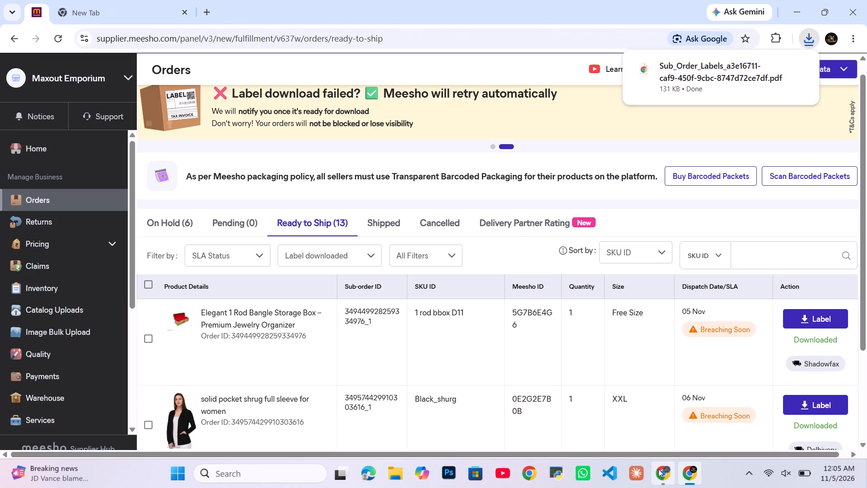
In the other Chrome window, load the newly downloaded Sub_Order_Labels PDF into the Meesho Label Cropper and download the cropped label PDF.
click(665, 472)
double_click(204, 210)
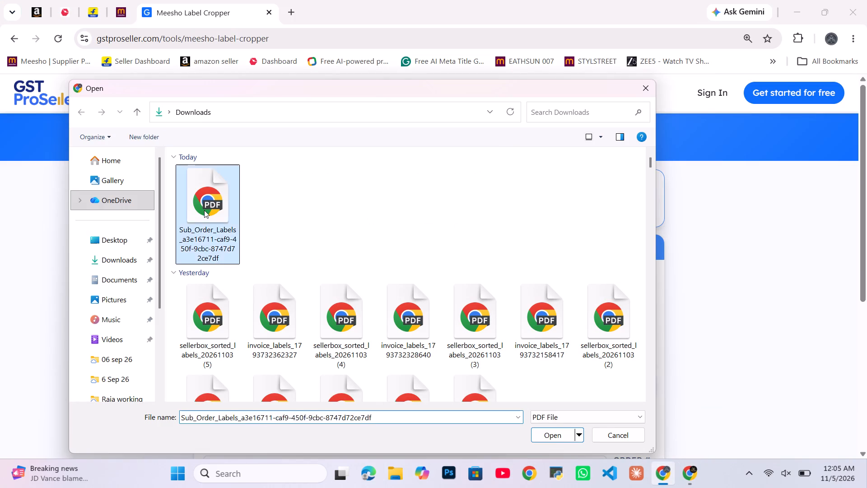
scroll(402, 342, down, 4)
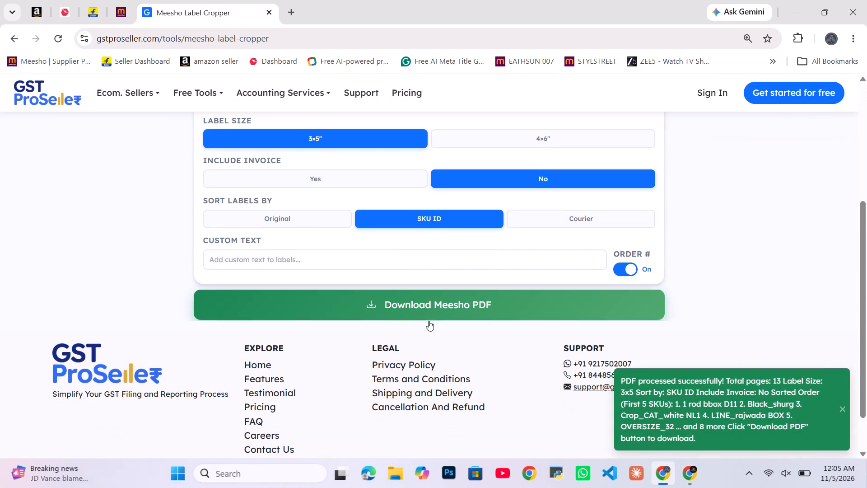
click(429, 302)
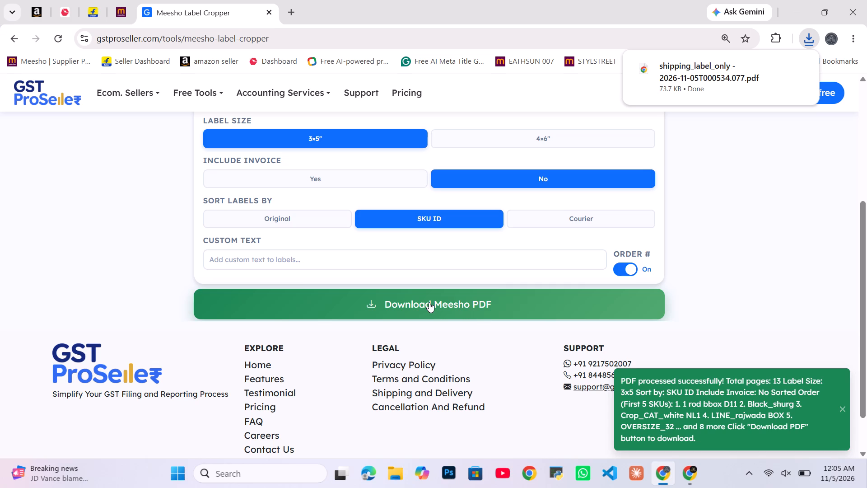
Open the downloaded shipping_label_only PDF and print all its pages on the TSC TTP-244 Pro at 3 x 5 paper size.
click(685, 78)
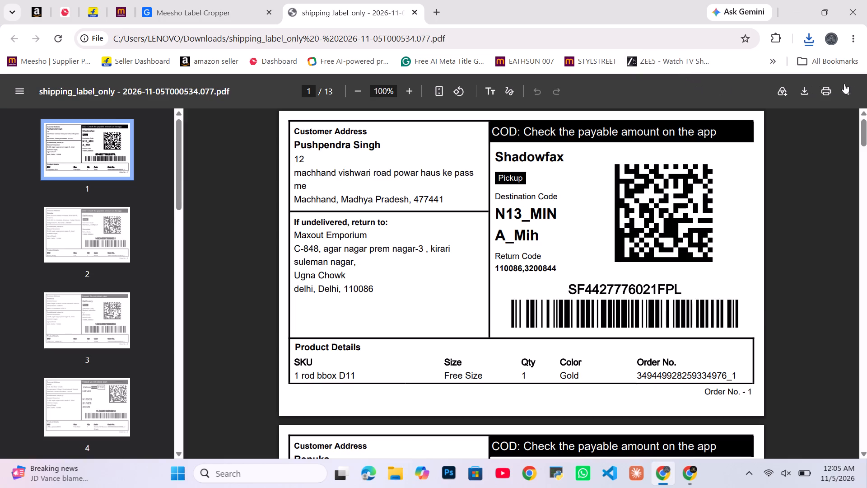
click(827, 88)
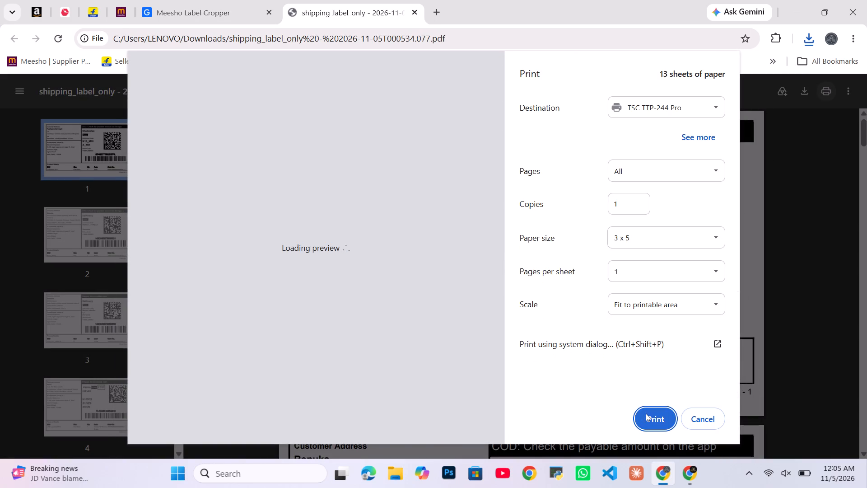
click(646, 413)
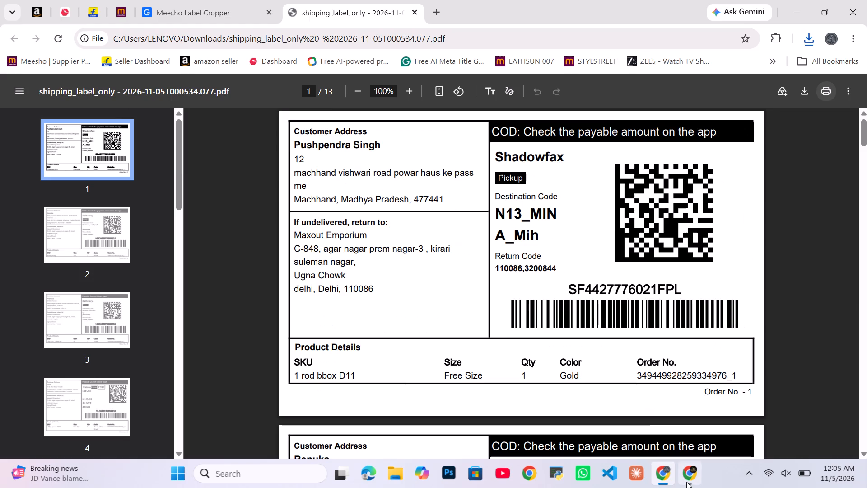
Switch to the Maxout Emporium window and check its Pending orders list.
click(685, 481)
click(238, 221)
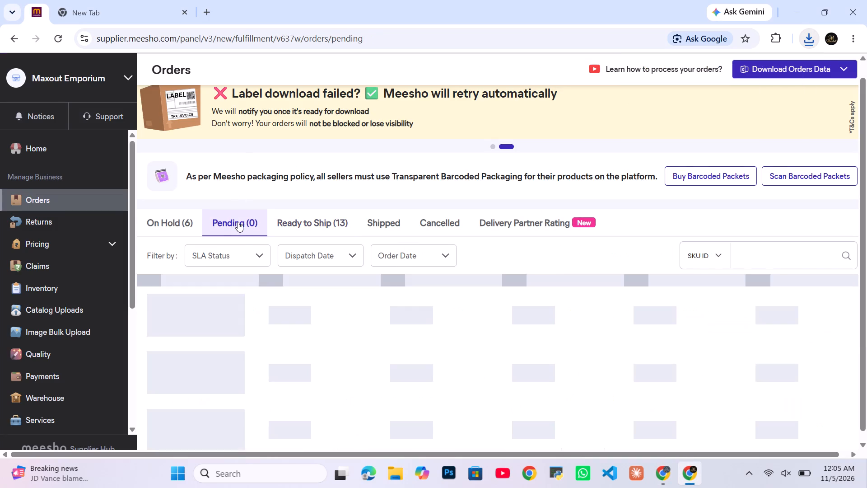
Return to the label-printing Chrome window, close the shipping label PDF and show the RJ_ENTERPRISES_NEW orders page.
click(658, 473)
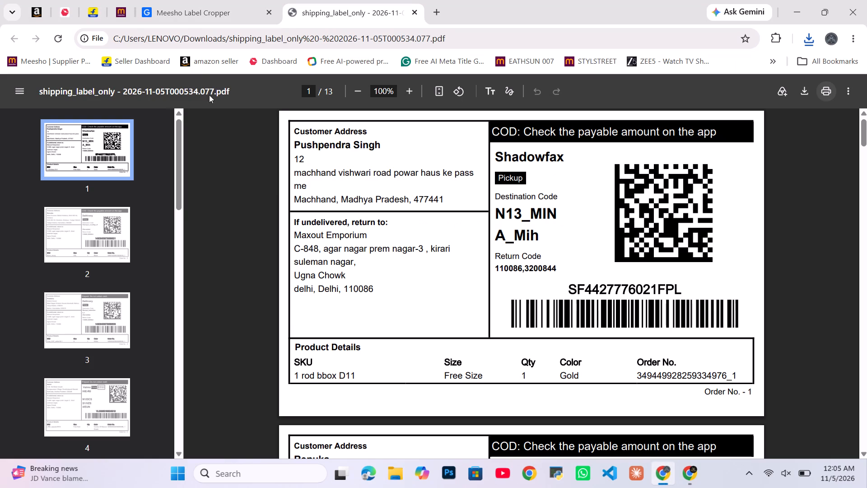
click(412, 12)
click(121, 5)
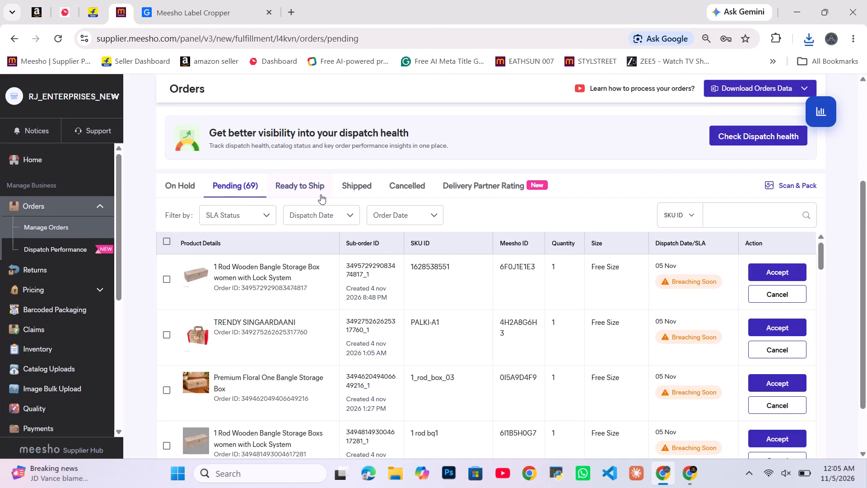
Check the Ready to Ship list, select all Pending orders of RJ_ENTERPRISES_NEW and accept them in bulk, confirming the acceptance.
click(322, 194)
click(235, 351)
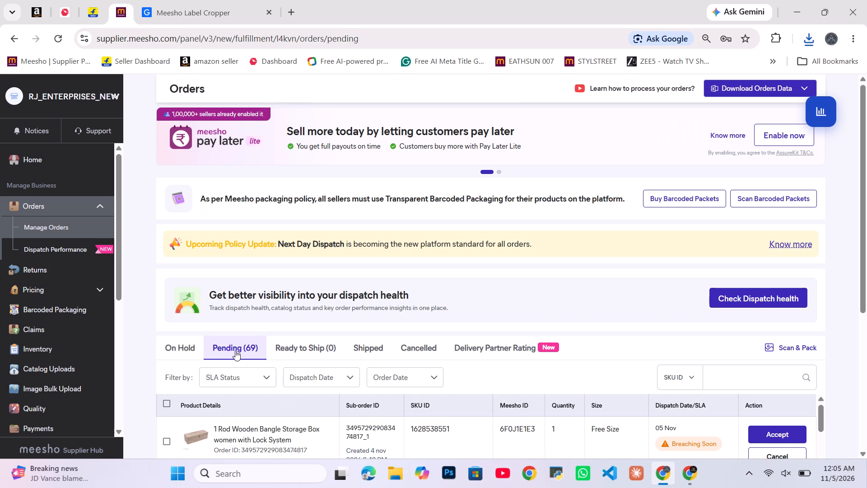
scroll(234, 346, down, 3)
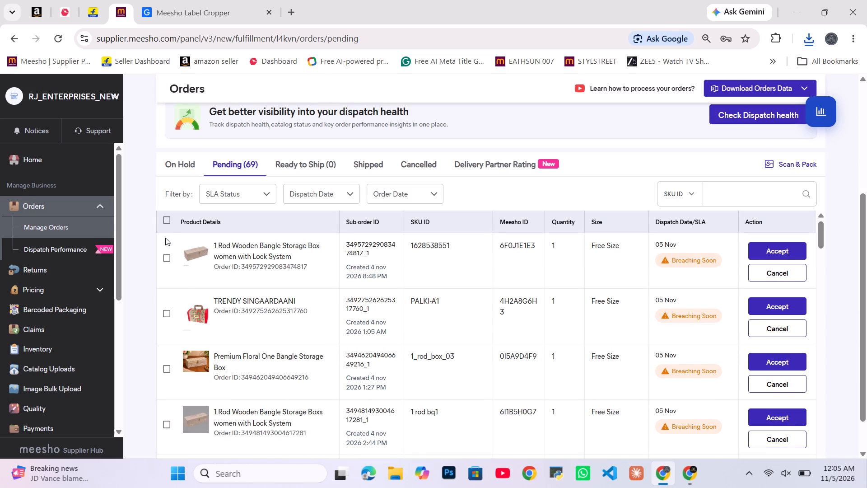
click(167, 221)
click(805, 437)
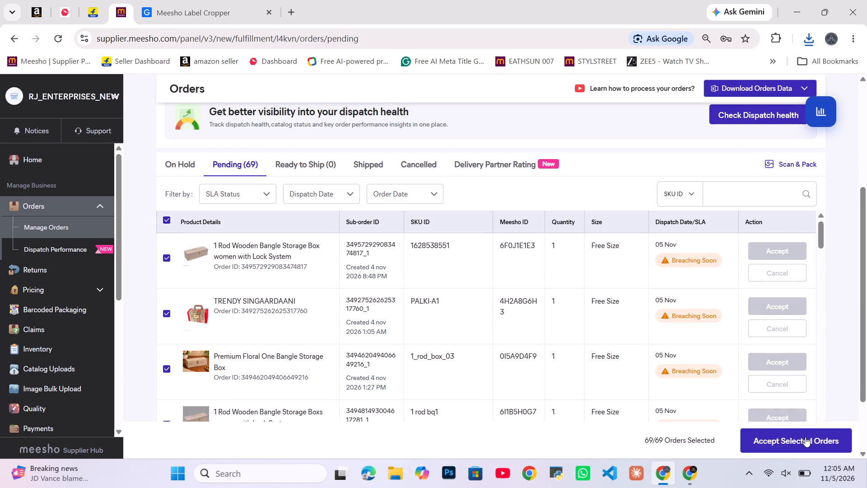
click(366, 295)
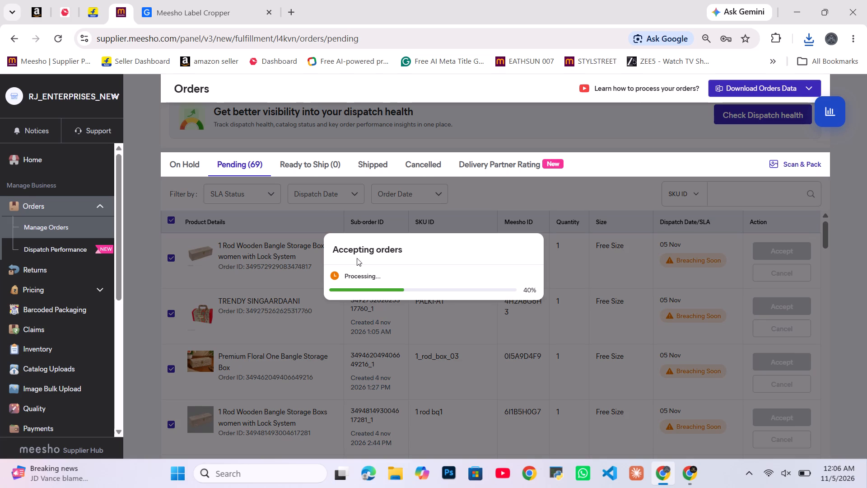
Check the Ready to Ship and Pending lists of RJ_ENTERPRISES_NEW and dismiss the order acceptance notice.
click(317, 177)
click(317, 167)
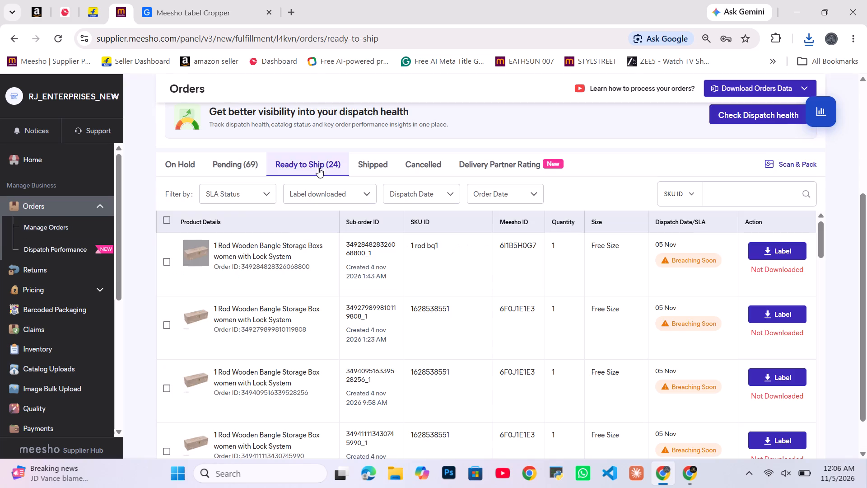
click(216, 167)
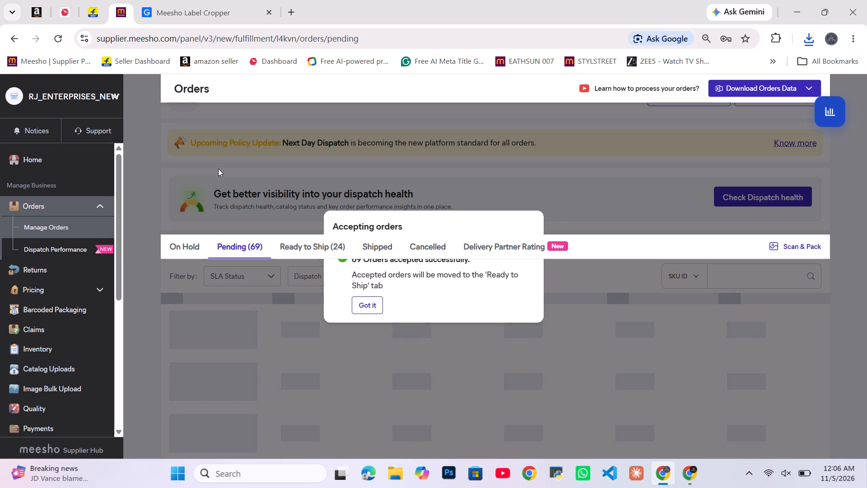
click(359, 299)
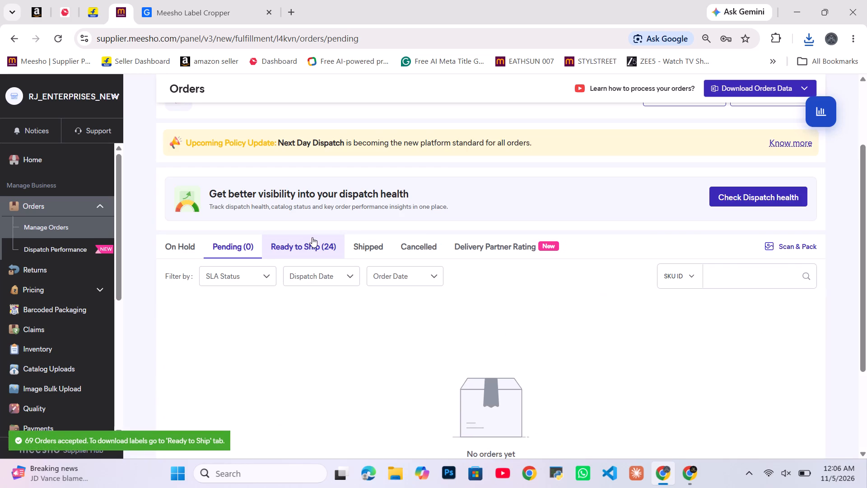
click(315, 240)
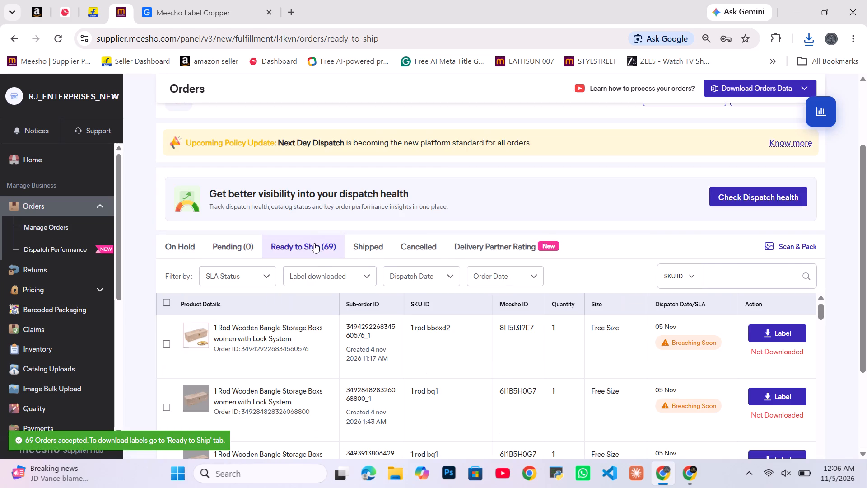
click(249, 246)
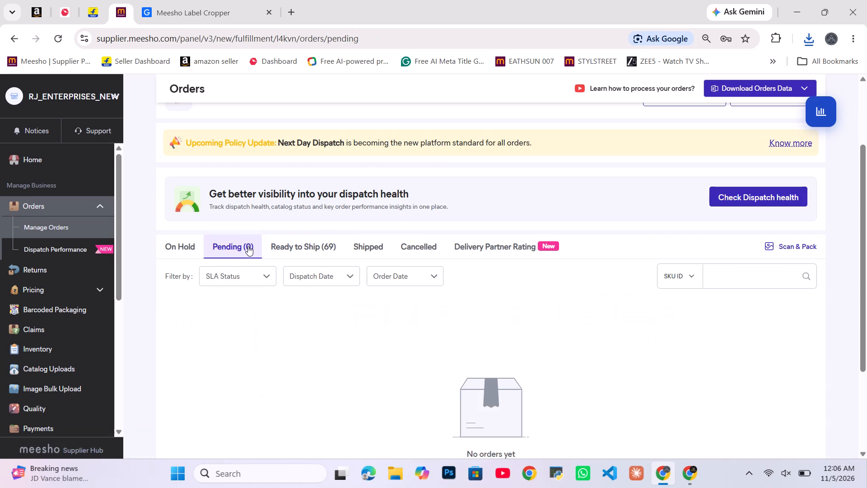
Select all orders in the RJ_ENTERPRISES_NEW Ready to Ship list and request their shipping labels in bulk.
click(294, 240)
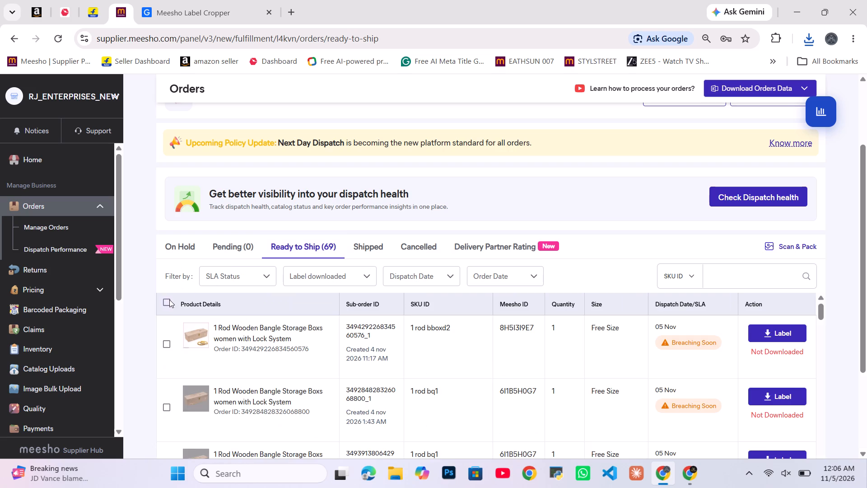
click(169, 300)
click(799, 440)
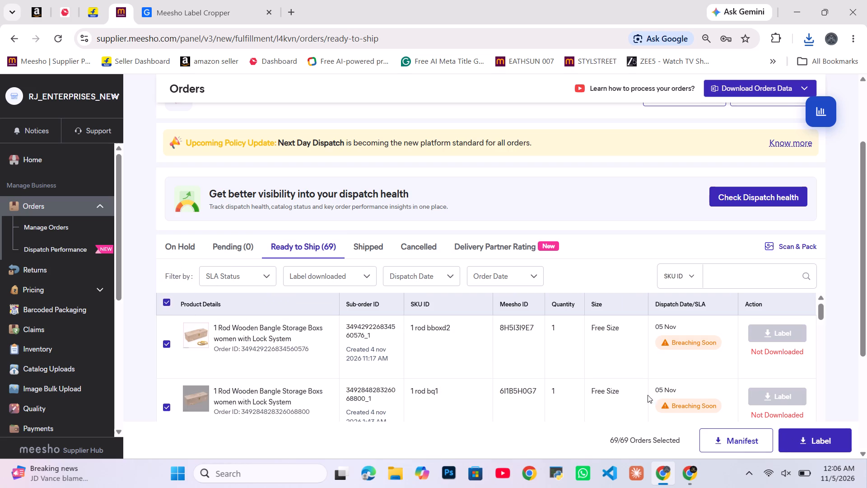
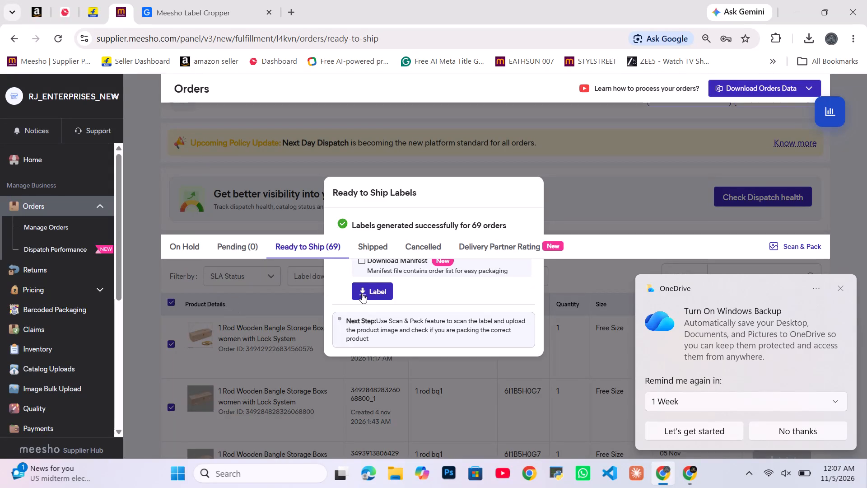
Download the generated Ready to Ship label PDF for RJ_ENTERPRISES_NEW and dismiss the OneDrive backup reminder.
click(362, 293)
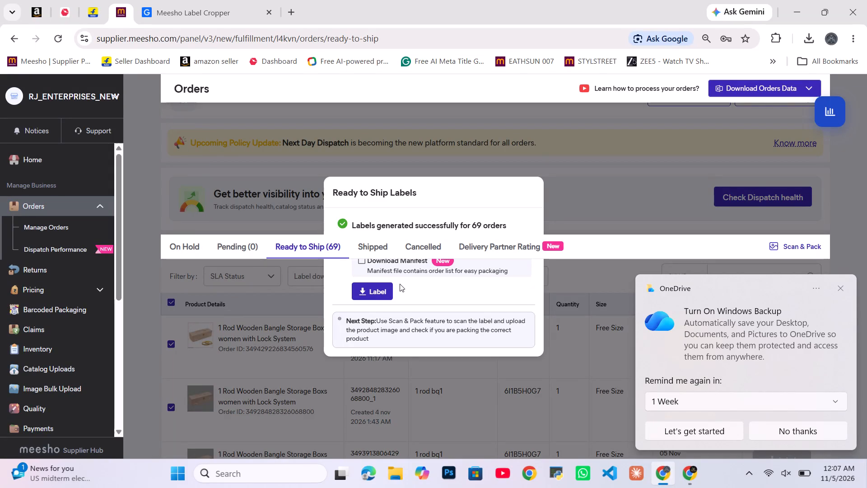
click(380, 296)
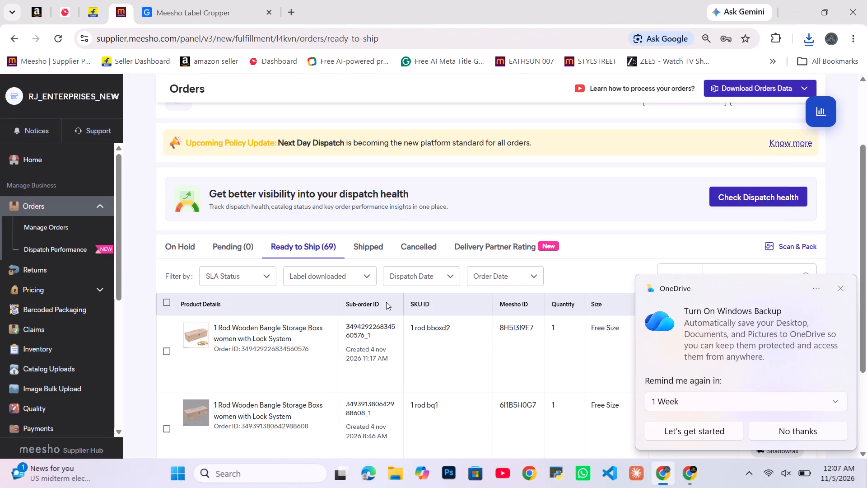
click(839, 294)
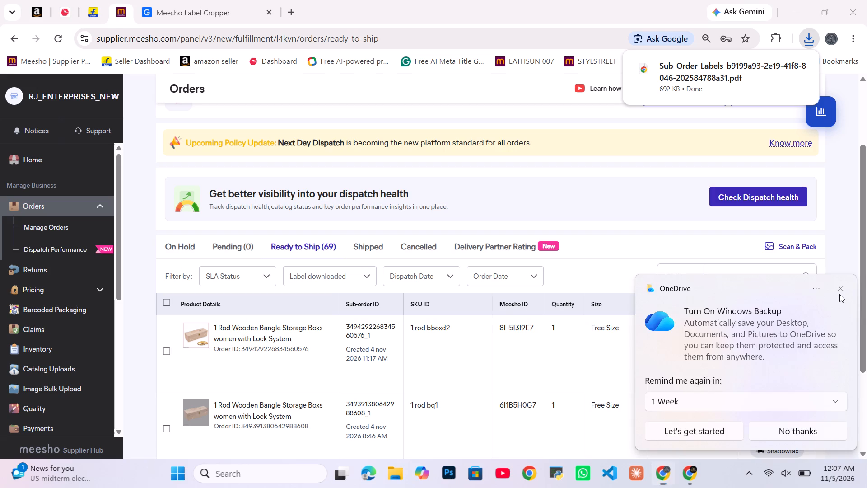
click(690, 472)
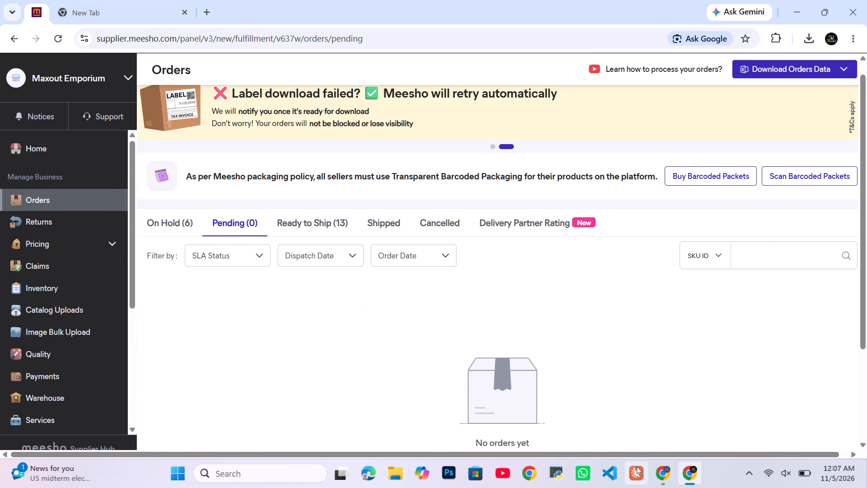
click(664, 476)
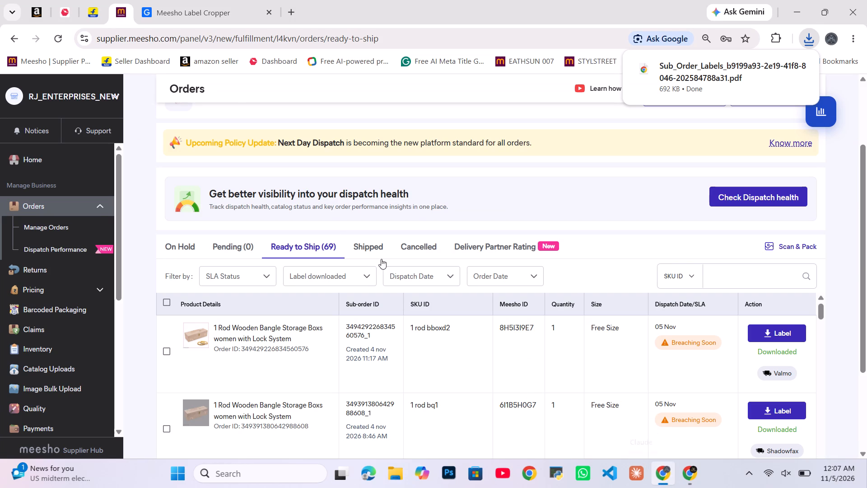
Upload the new Sub_Order_Labels PDF to the Meesho Label Cropper and download the cropped 3×5 labels sorted by SKU ID.
click(179, 0)
scroll(433, 287, up, 4)
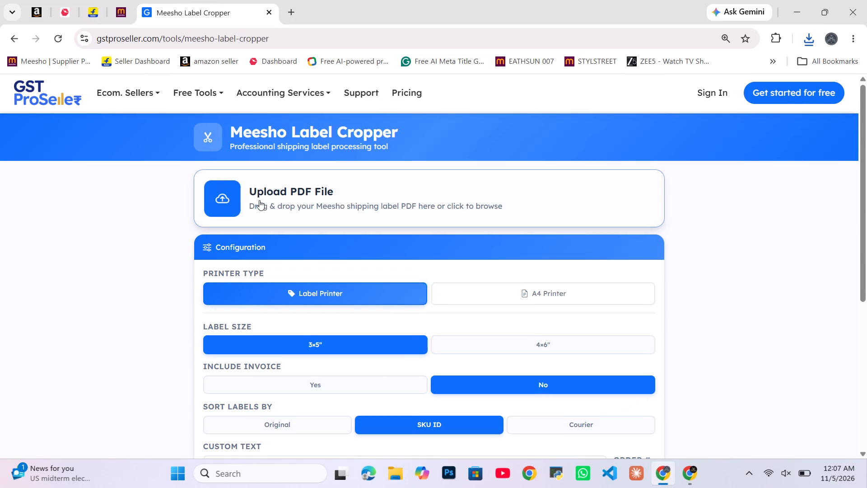
click(232, 197)
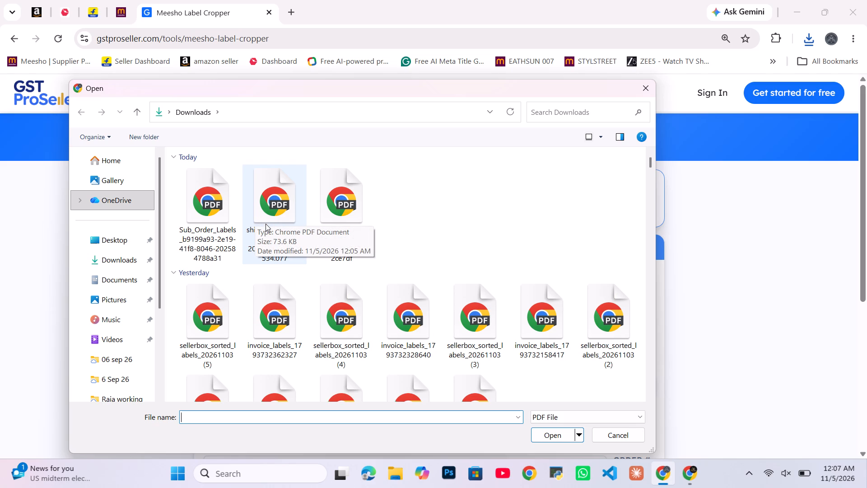
double_click(210, 235)
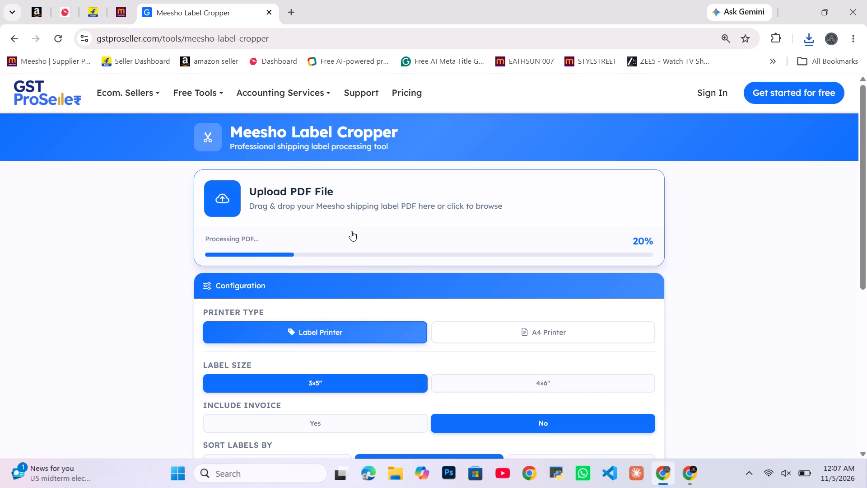
scroll(351, 231, down, 2)
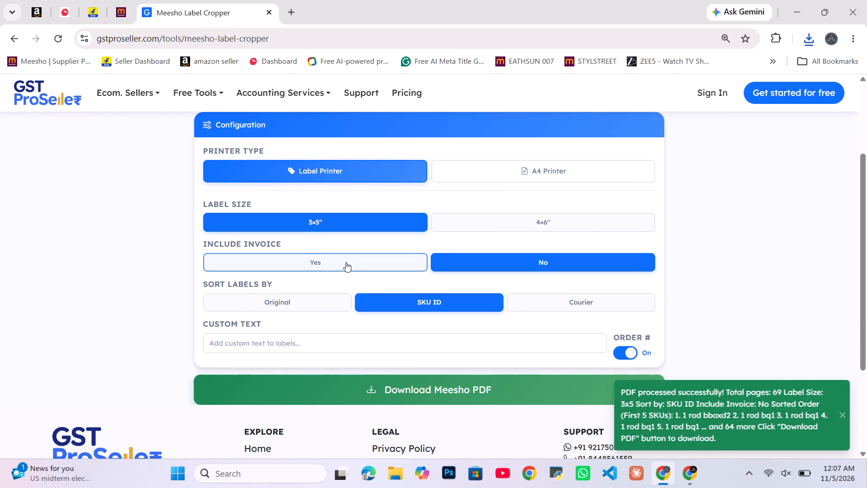
click(406, 398)
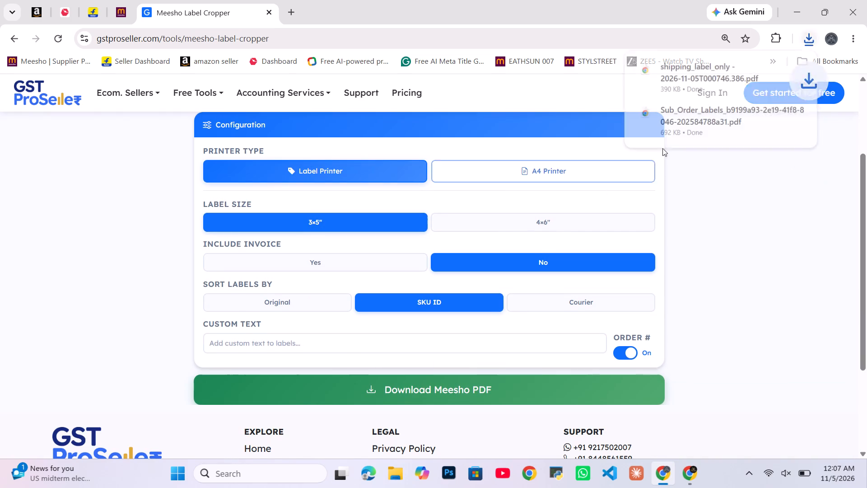
Open the cropped shipping label PDF and print all pages on the TSC TTP-244 Pro with 3 x 5 paper.
click(668, 77)
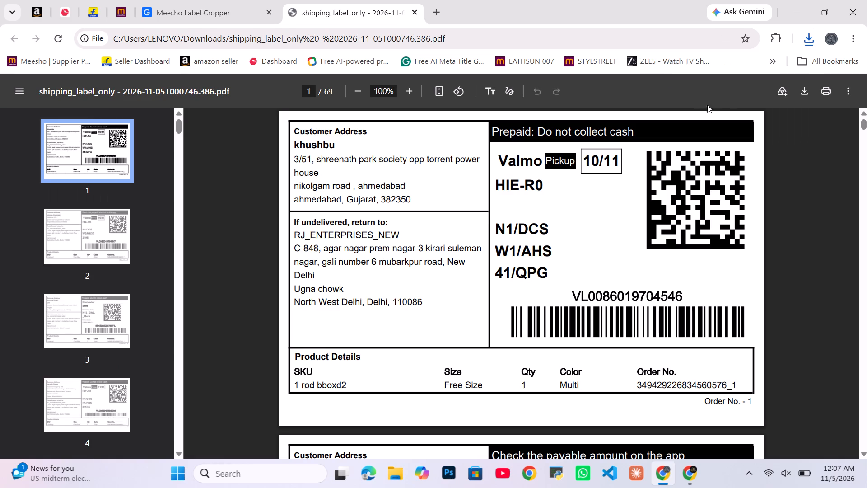
click(830, 93)
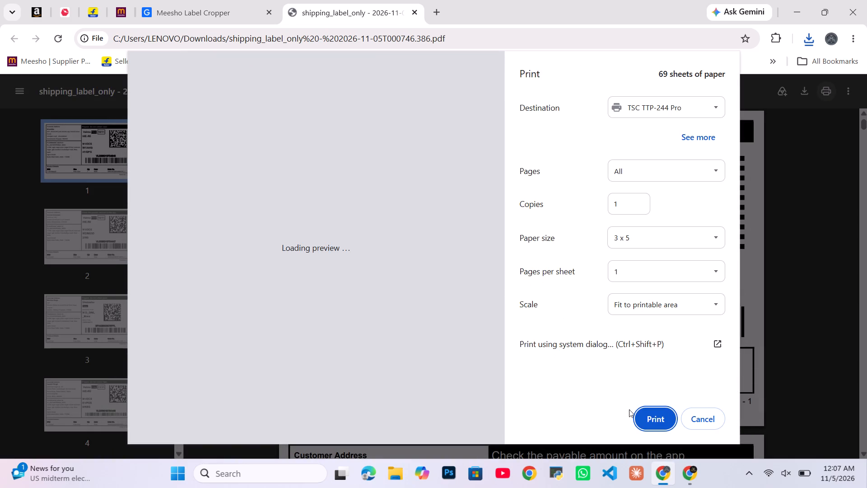
click(650, 414)
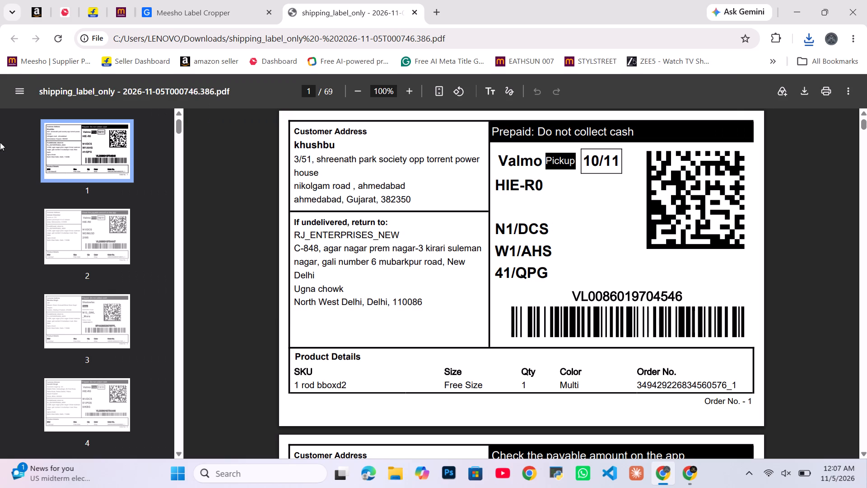
Show the To Accept orders in Flipkart Seller Hub, select all of them and accept them in bulk.
click(91, 5)
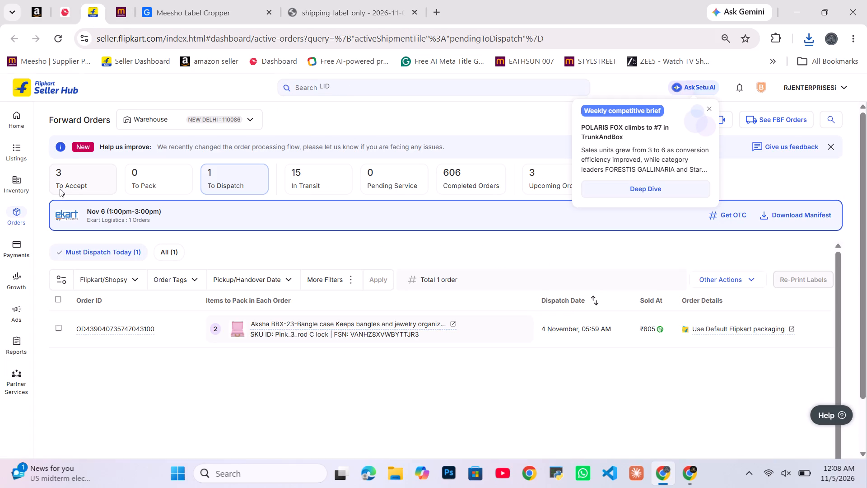
click(57, 175)
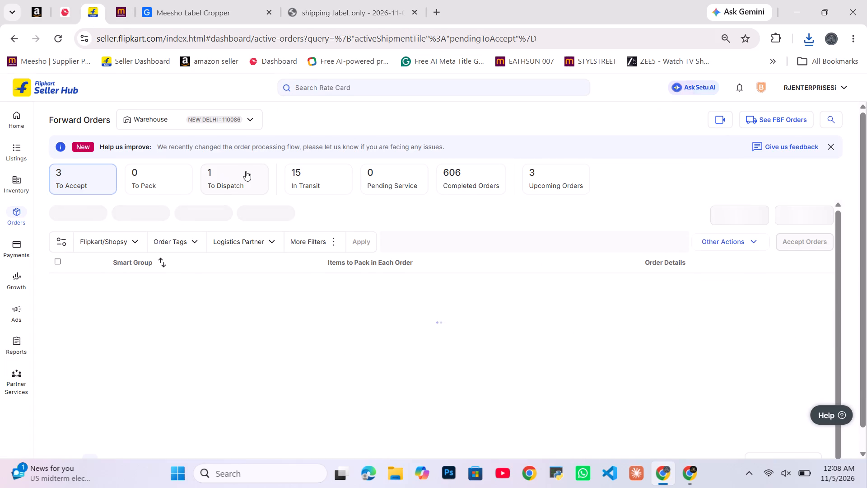
click(246, 171)
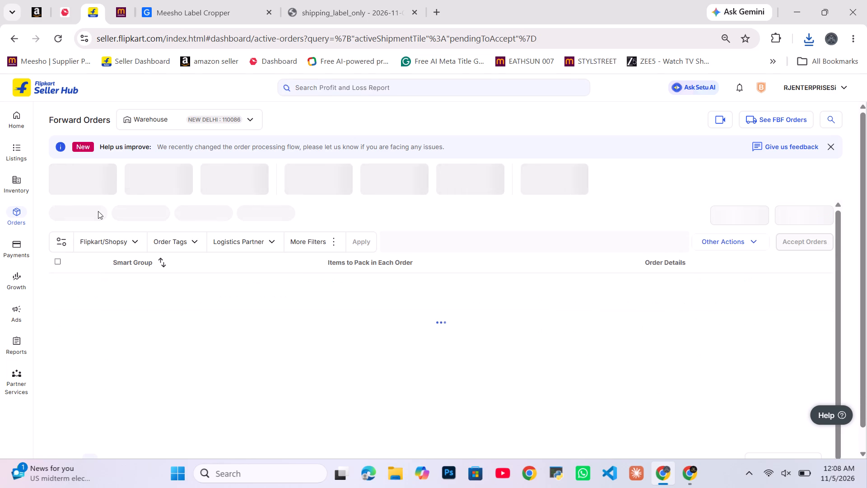
click(57, 258)
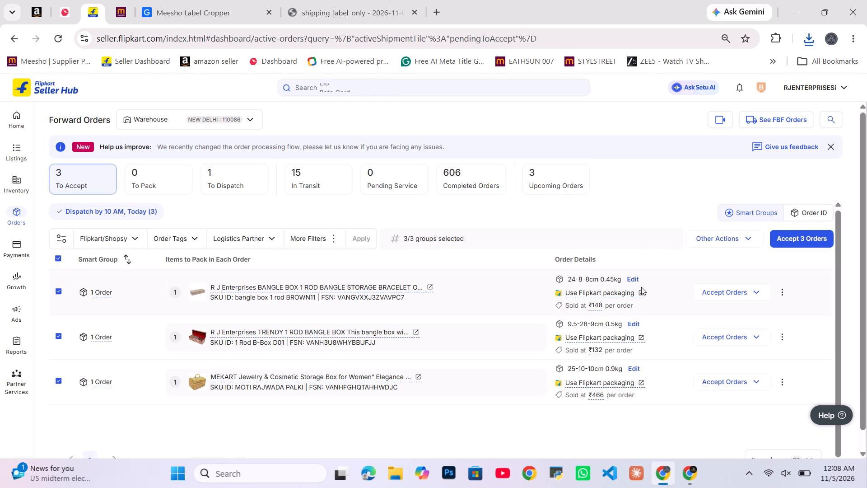
click(783, 243)
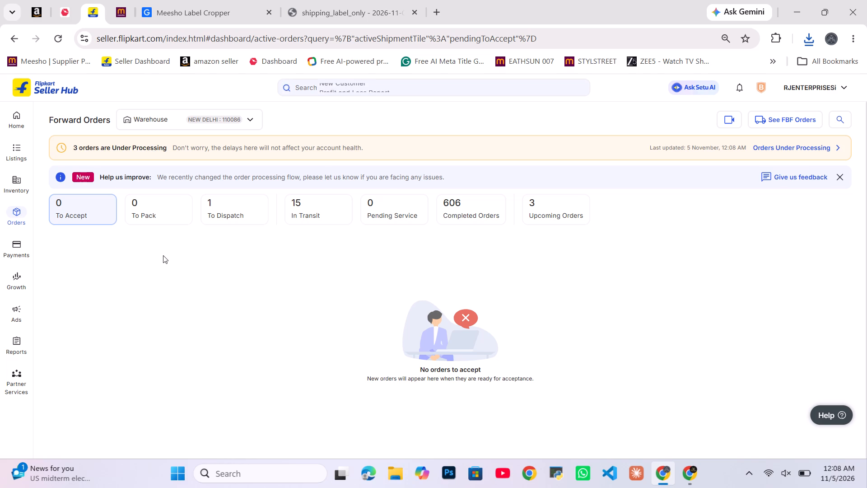
Check the Flipkart To Pack list and show the To Dispatch orders.
click(168, 221)
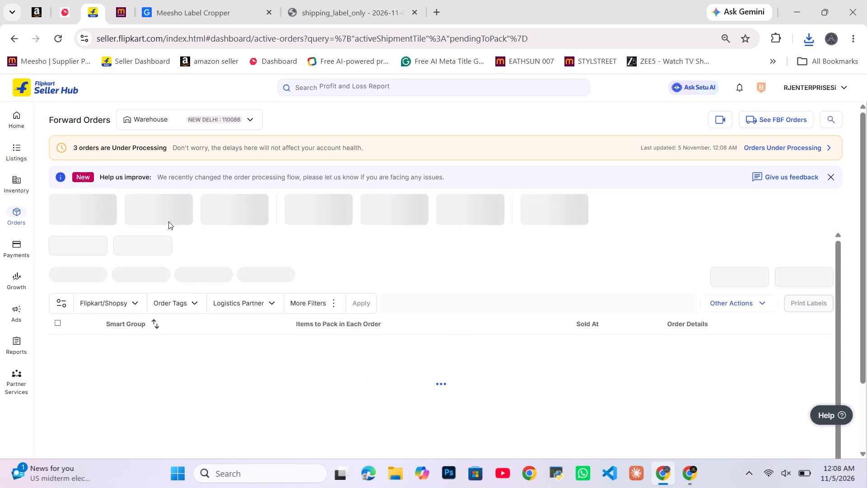
click(236, 180)
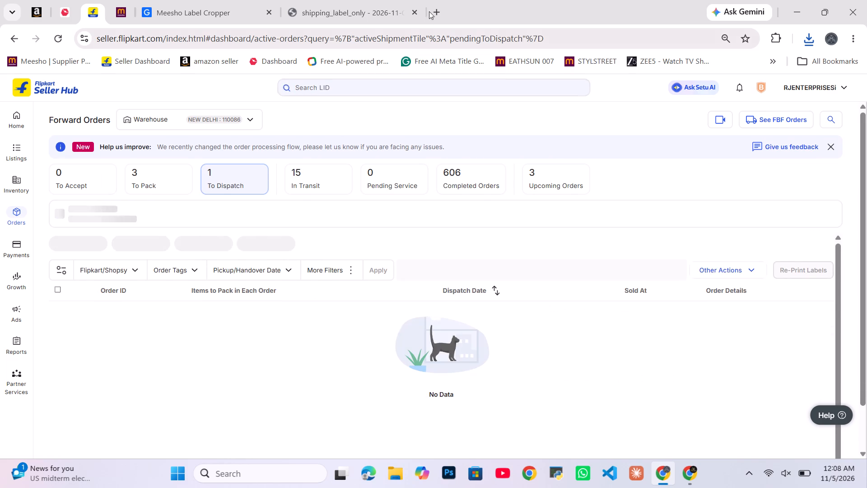
Open the bookmarked SellerBox label crop and sort tool in a new tab and switch it to Flipkart.
click(441, 10)
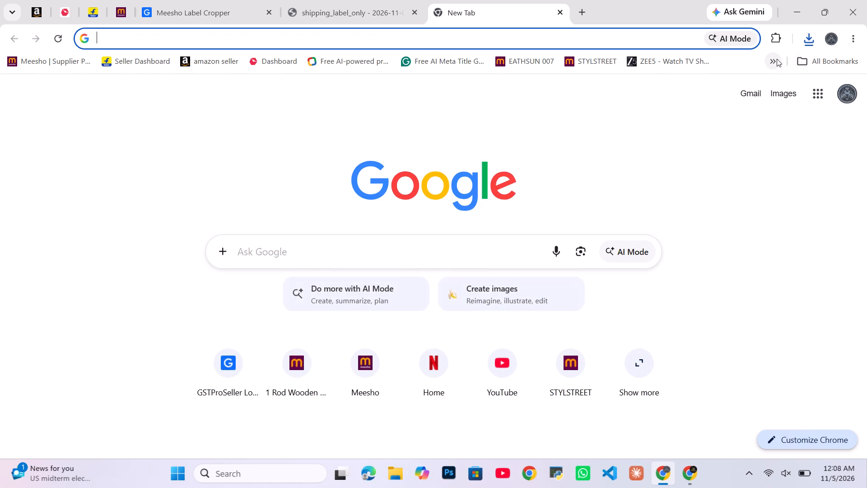
click(777, 59)
click(648, 125)
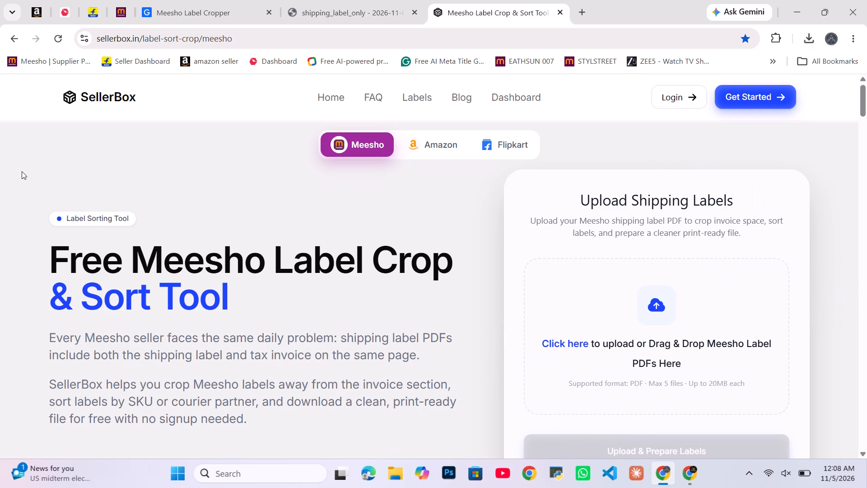
click(497, 144)
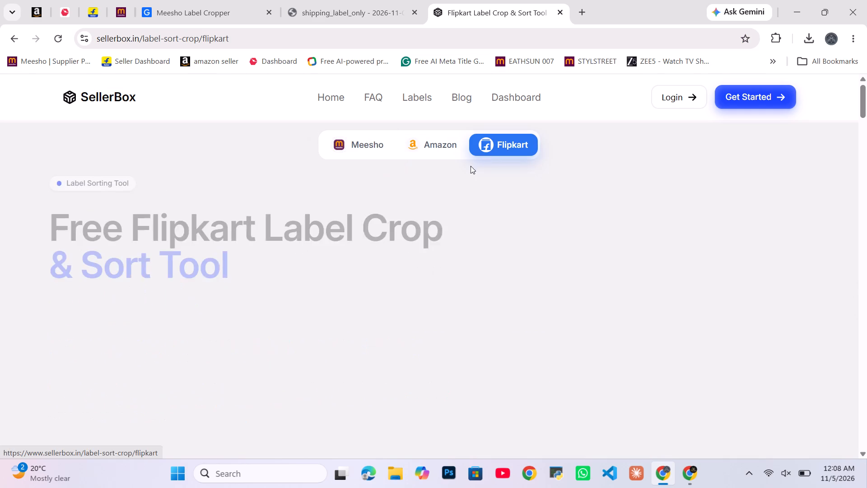
Select the order in Flipkart's To Dispatch list and re-print its label as a PDF download.
click(84, 5)
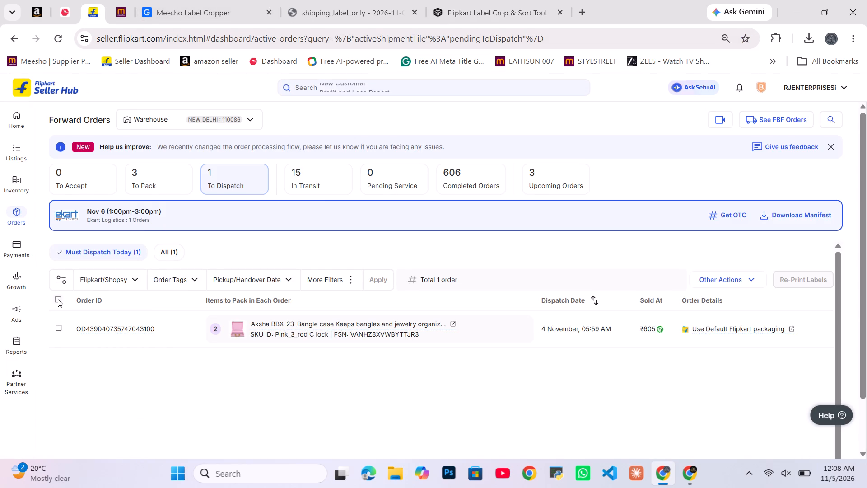
click(58, 299)
click(797, 278)
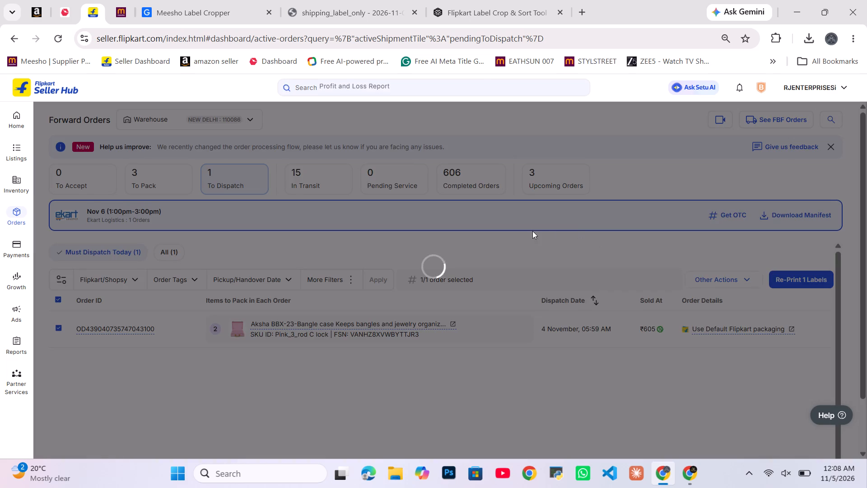
Upload the downloaded invoice_labels PDF to SellerBox's Flipkart label tool and prepare its labels.
click(235, 0)
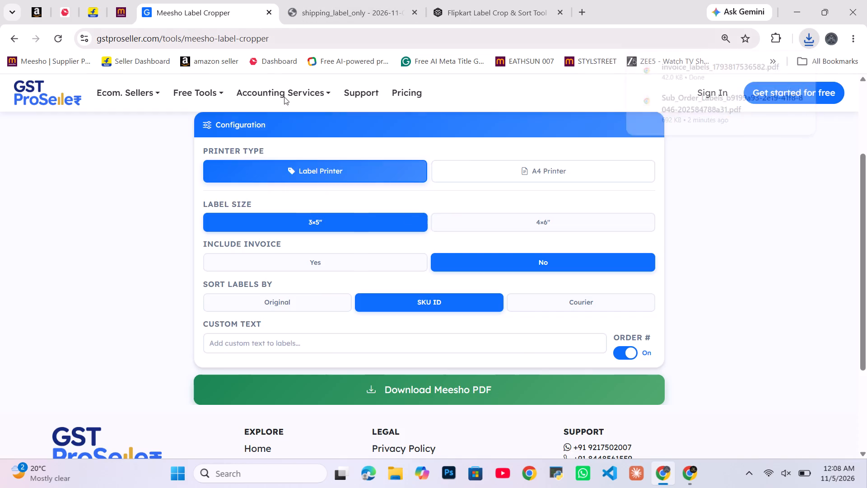
scroll(487, 347, up, 3)
click(455, 0)
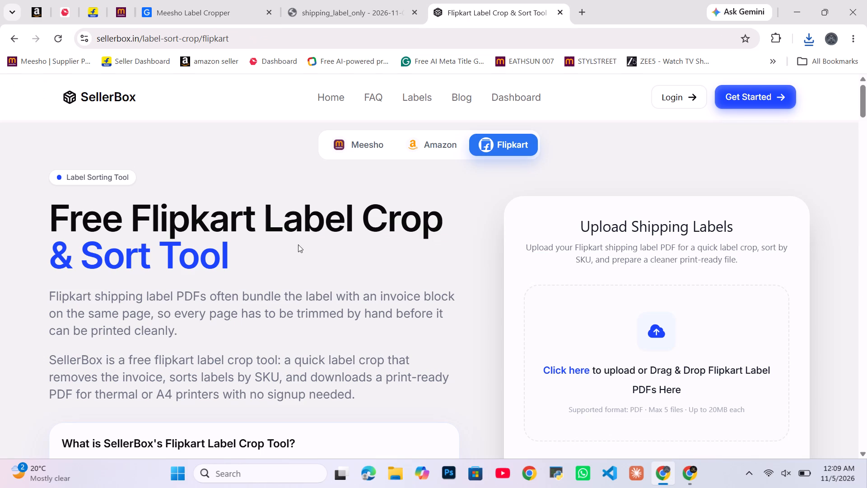
click(671, 336)
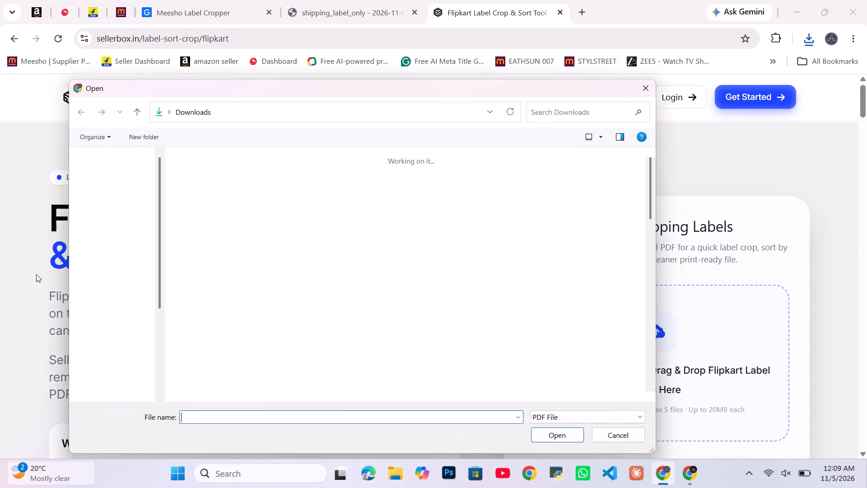
double_click(212, 222)
scroll(504, 278, down, 2)
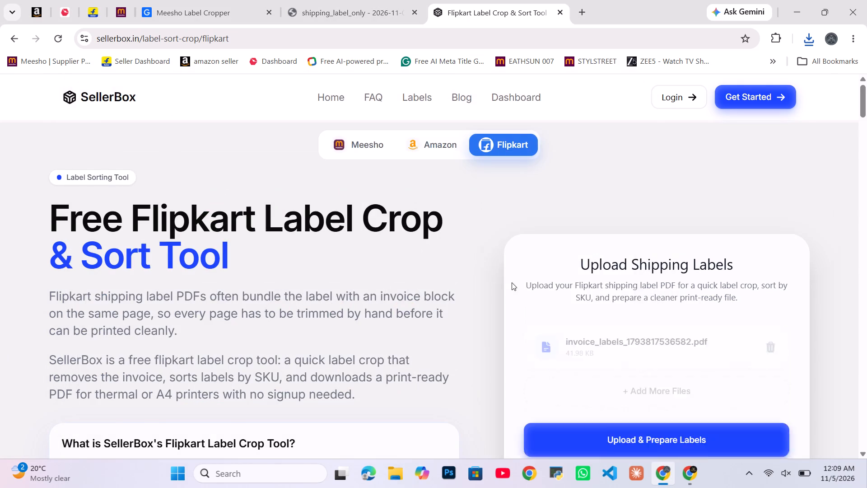
click(581, 315)
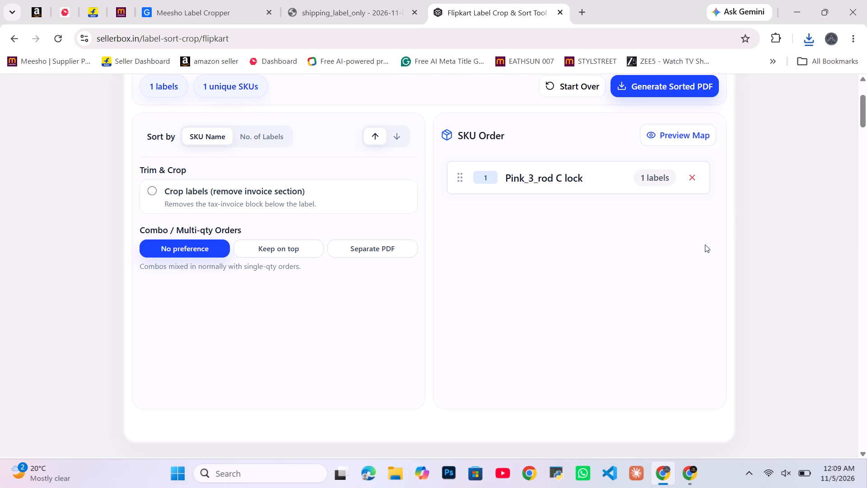
Enable cropping of the invoice section, generate the sorted Flipkart label PDF and download it.
scroll(306, 170, up, 1)
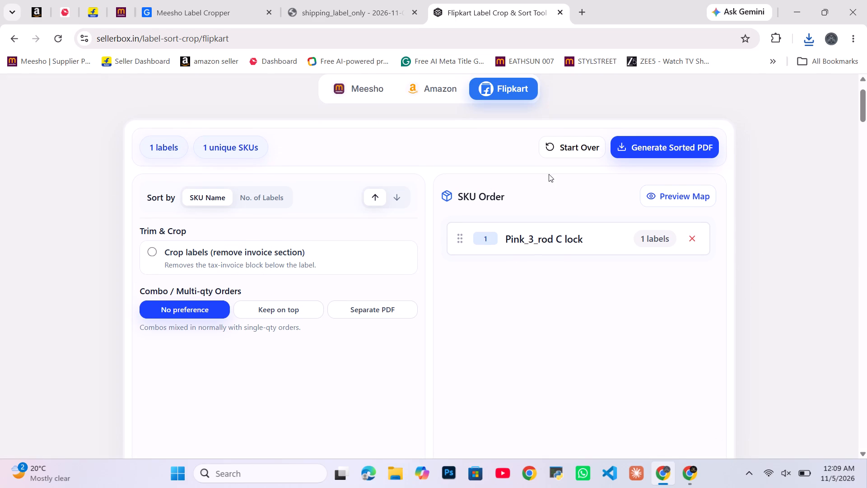
click(154, 251)
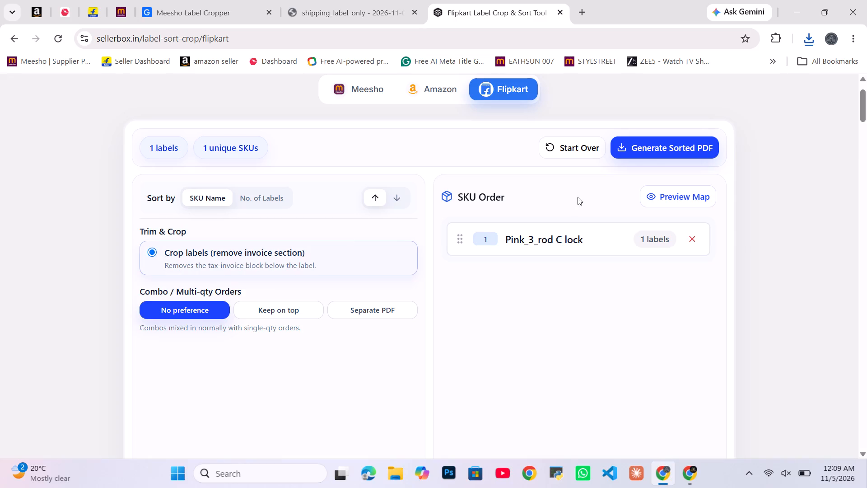
click(640, 153)
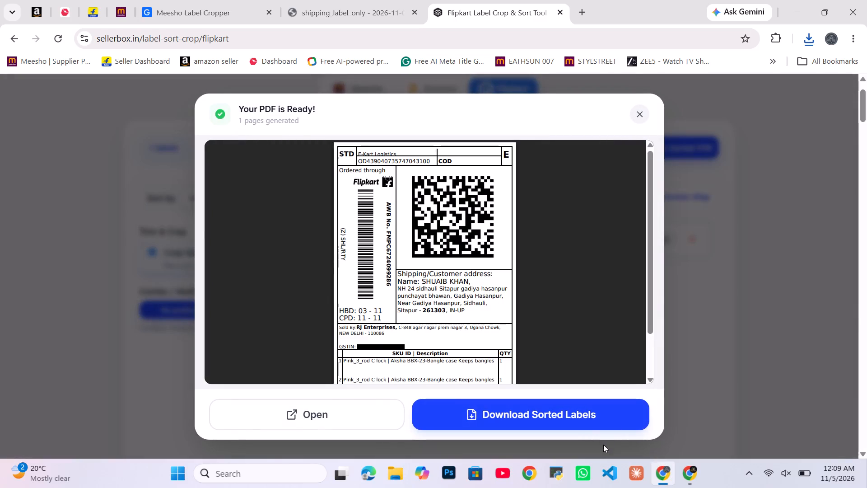
click(580, 409)
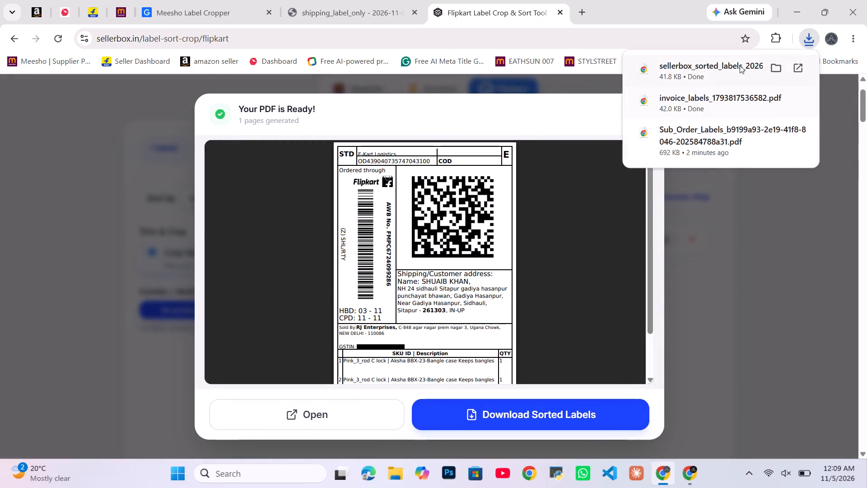
Open the downloaded sellerbox_sorted_labels PDF and print it on the TSC TTP-244 Pro with 3 x 5 paper.
click(740, 66)
click(824, 91)
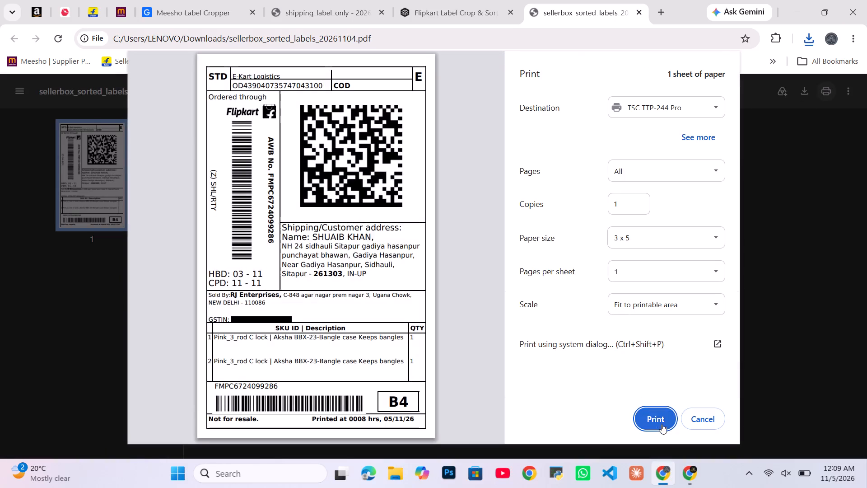
click(662, 424)
Select all the pending-label orders in Flipkart's To Pack list and print their labels as a PDF download.
click(94, 5)
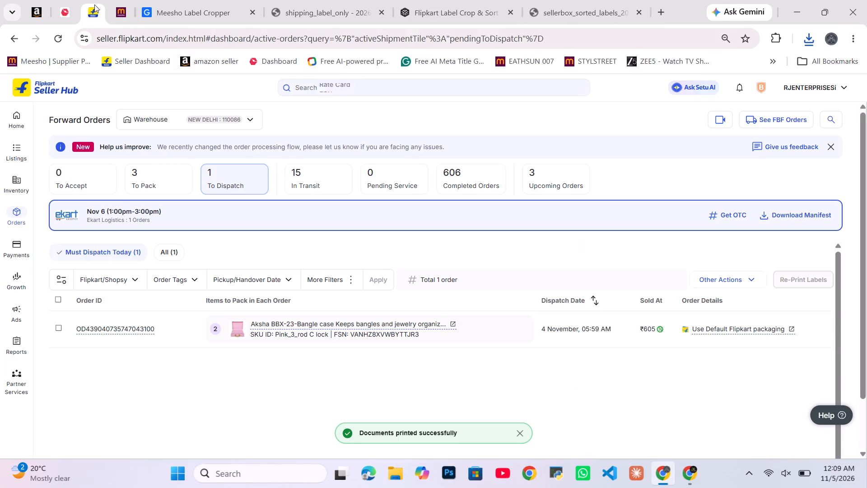
click(152, 186)
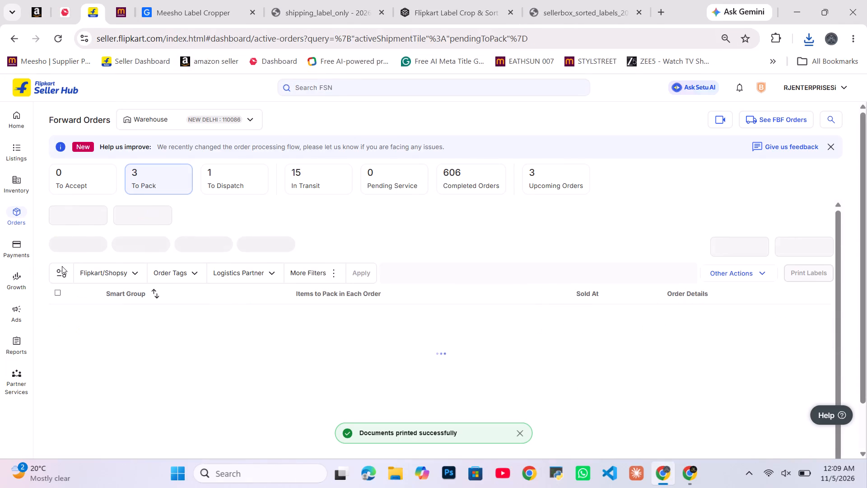
click(59, 279)
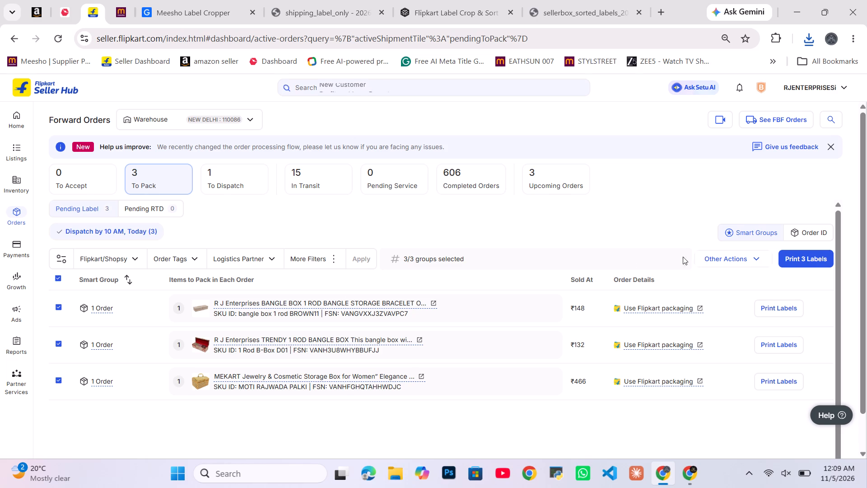
click(828, 261)
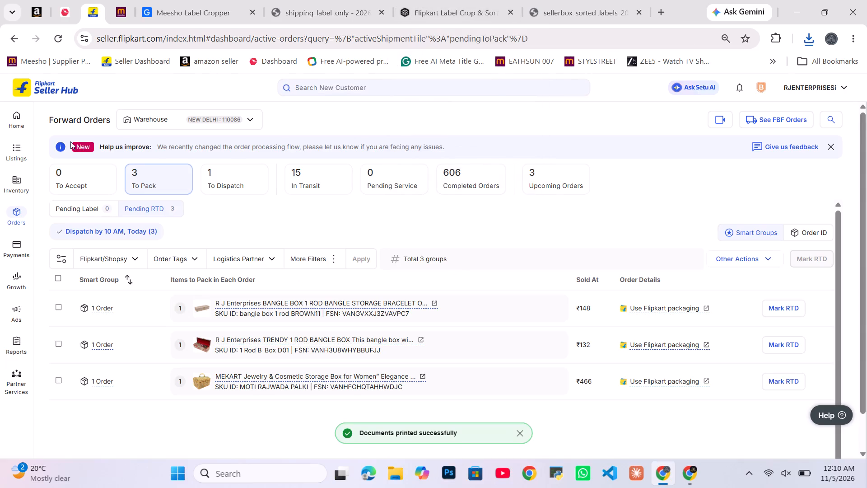
Select all the Pending RTD orders in Flipkart's To Pack list and mark them RTD.
click(60, 278)
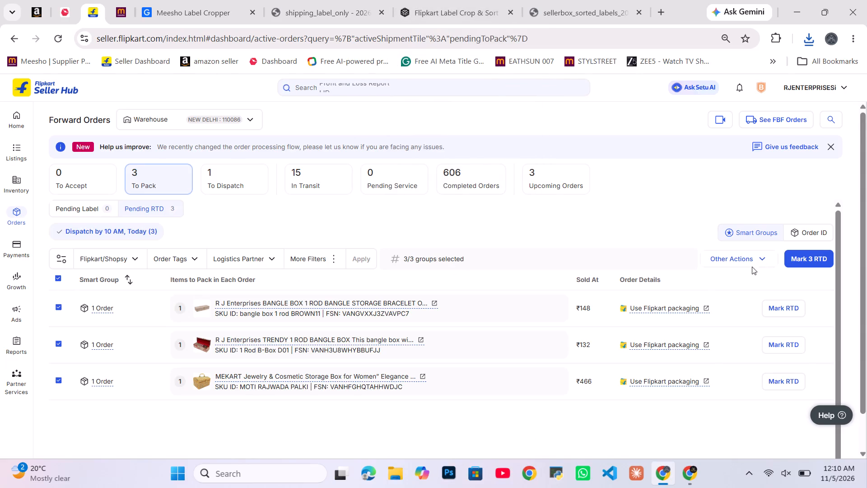
click(794, 255)
Start over in SellerBox's Flipkart label tool, upload the newest invoice_labels PDF and prepare its labels.
click(453, 0)
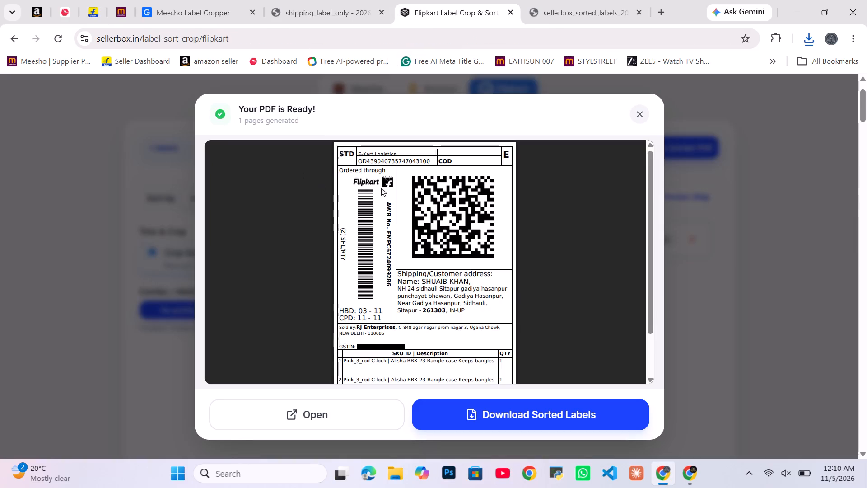
click(643, 117)
scroll(497, 211, up, 3)
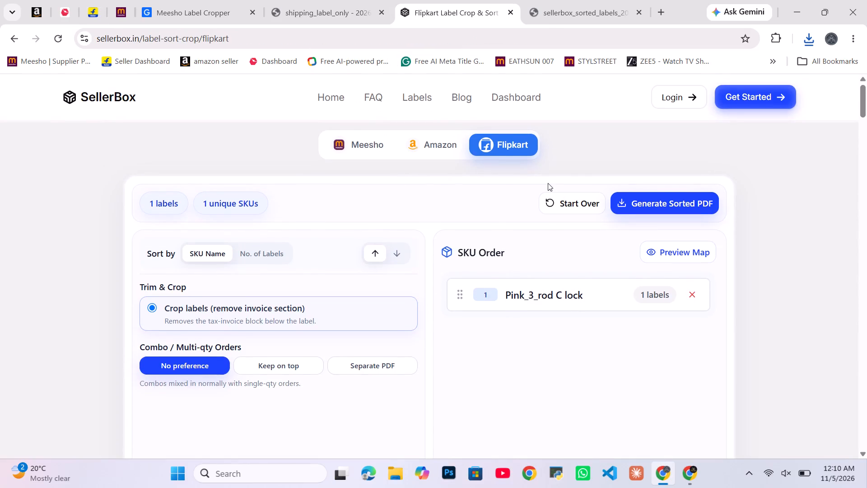
click(567, 206)
click(658, 325)
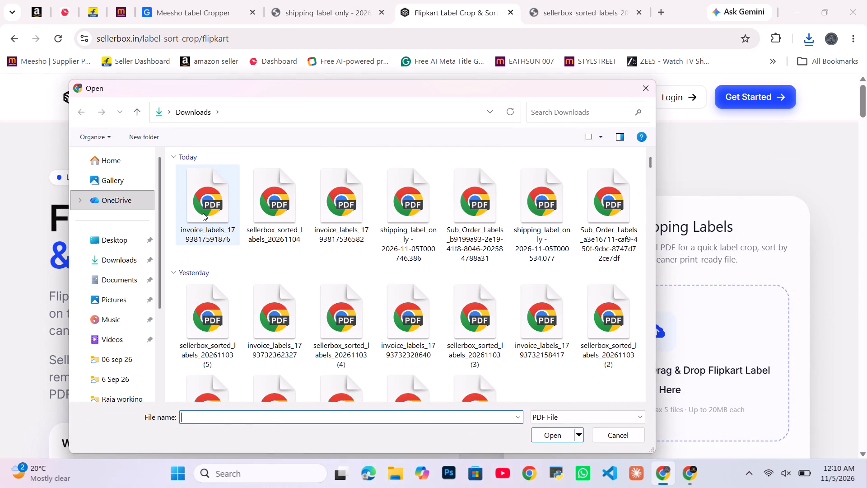
double_click(203, 213)
scroll(526, 289, down, 2)
click(584, 311)
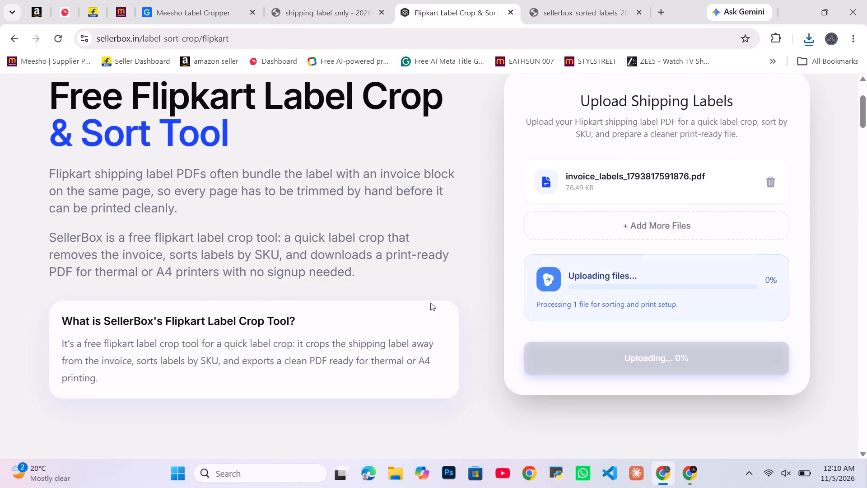
Enable cropping of the invoice section, generate the sorted Flipkart label PDF and download it.
click(149, 191)
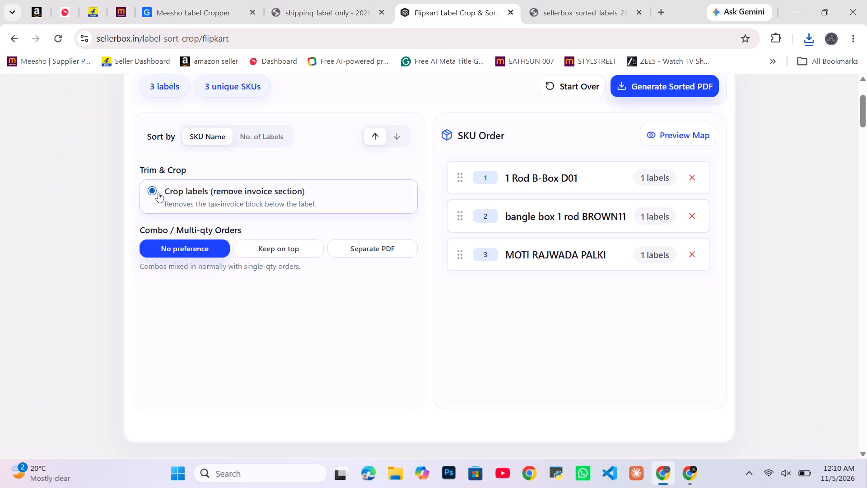
click(639, 88)
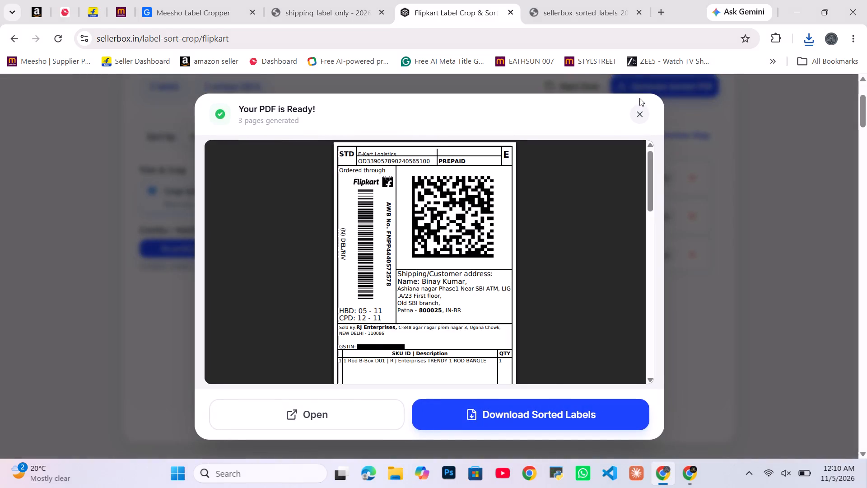
click(545, 410)
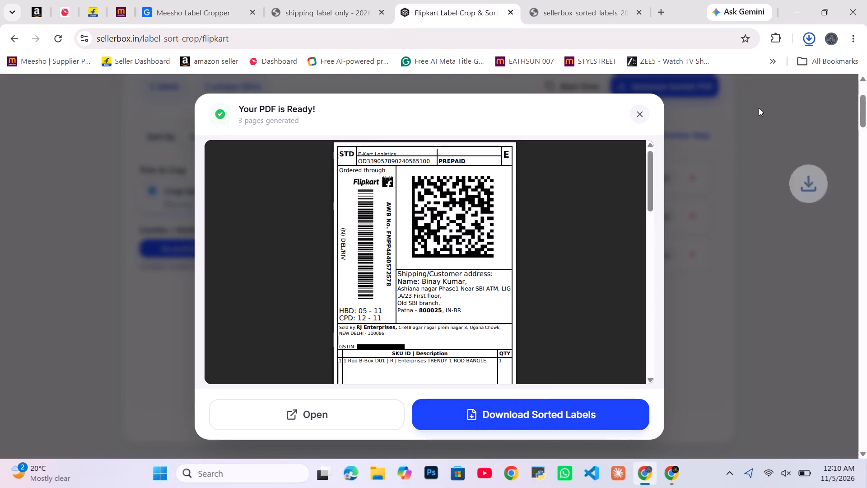
Open the newly downloaded sellerbox_sorted_labels PDF and print all its labels.
click(727, 77)
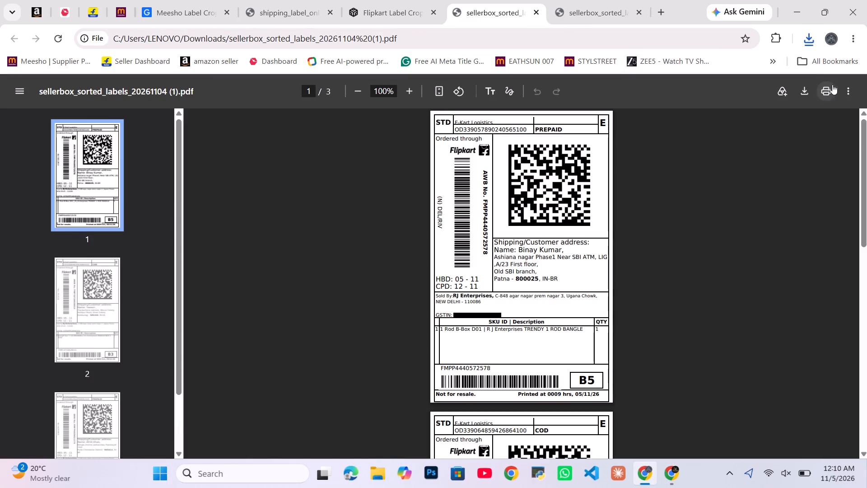
click(832, 84)
click(661, 422)
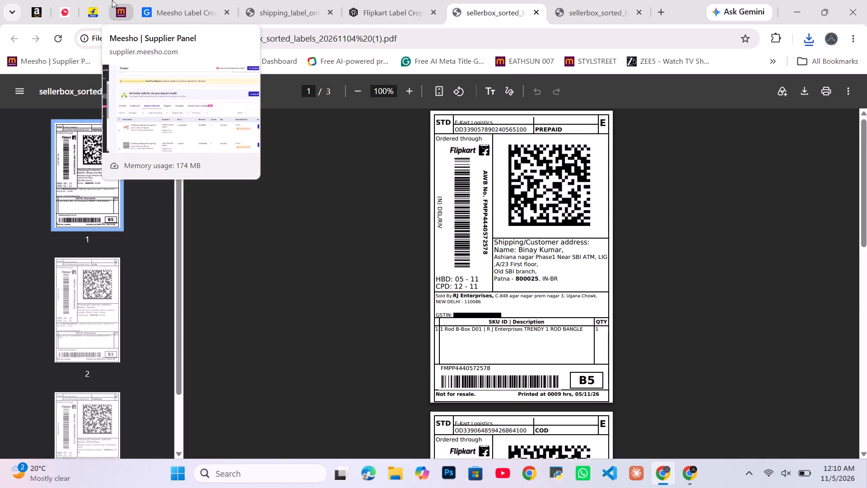
Check the To Dispatch list in Flipkart Seller Hub.
click(87, 0)
click(227, 212)
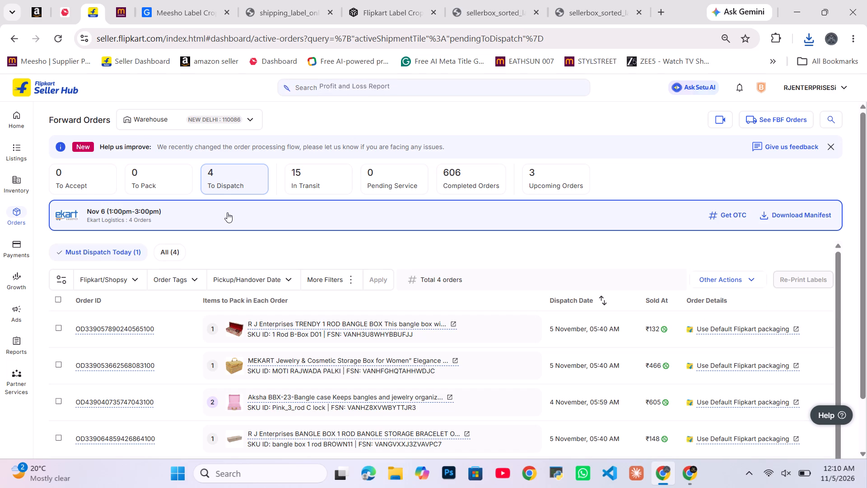
Switch to the Snapdeal seller site and log in with the first saved account credentials.
click(74, 11)
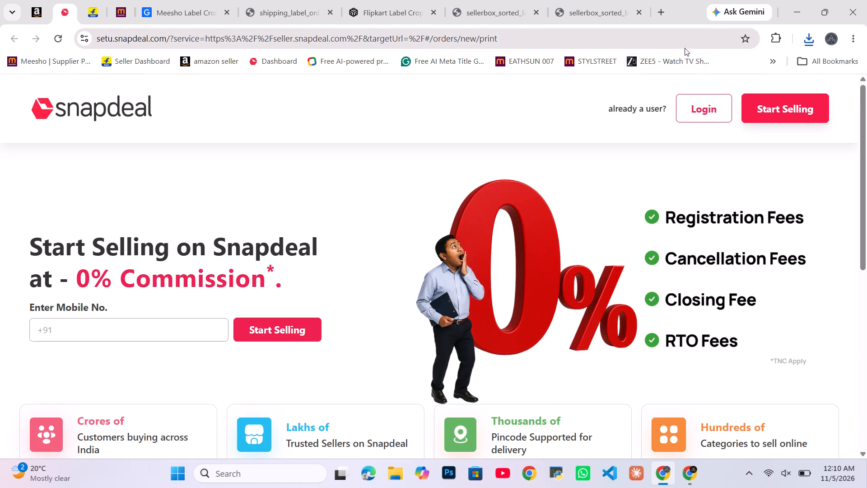
click(709, 112)
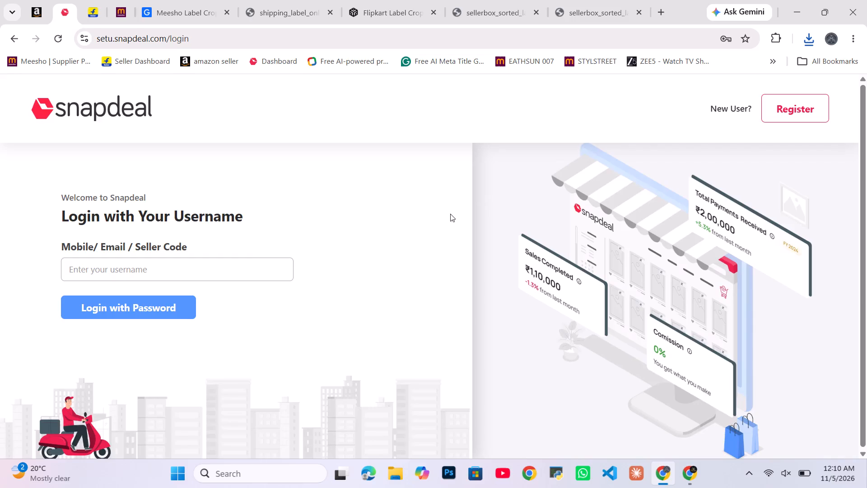
click(174, 277)
click(115, 265)
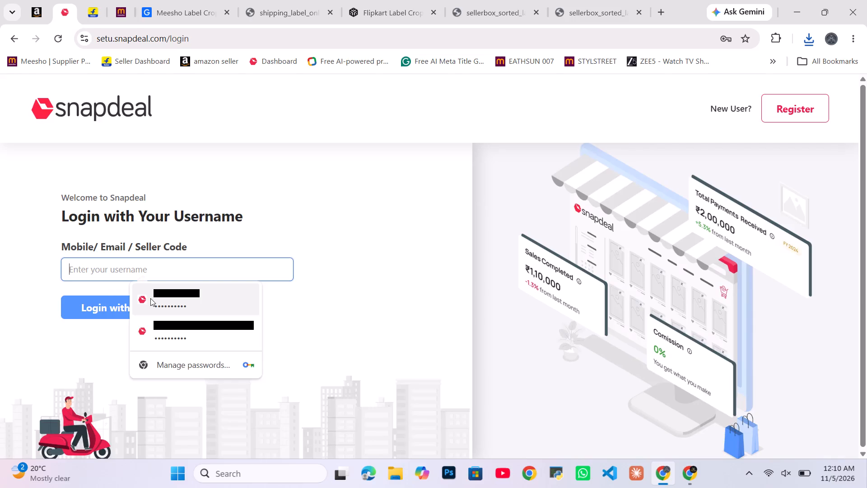
click(155, 299)
click(112, 307)
click(126, 321)
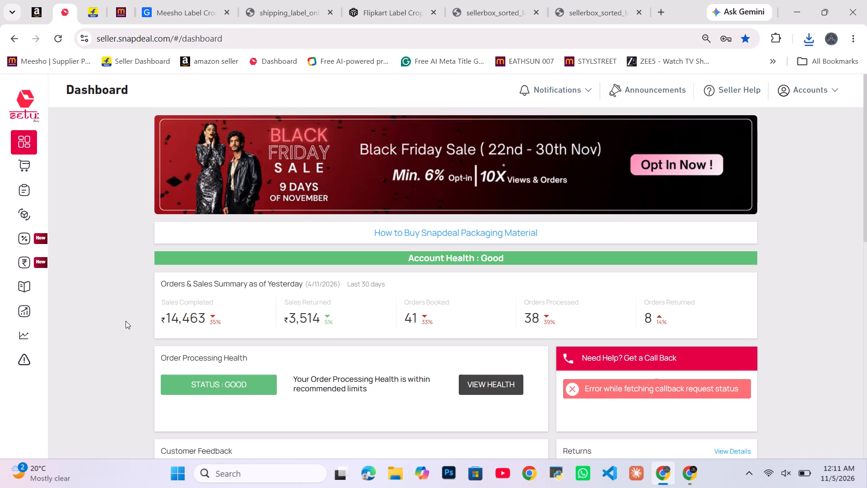
Open Snapdeal's pending to-print Dropship orders, select them all and print their labels and invoices.
scroll(214, 249, down, 5)
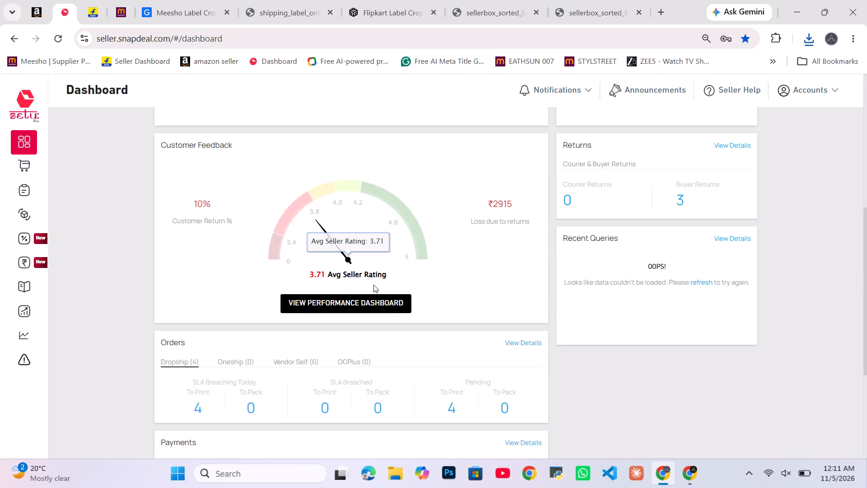
click(449, 409)
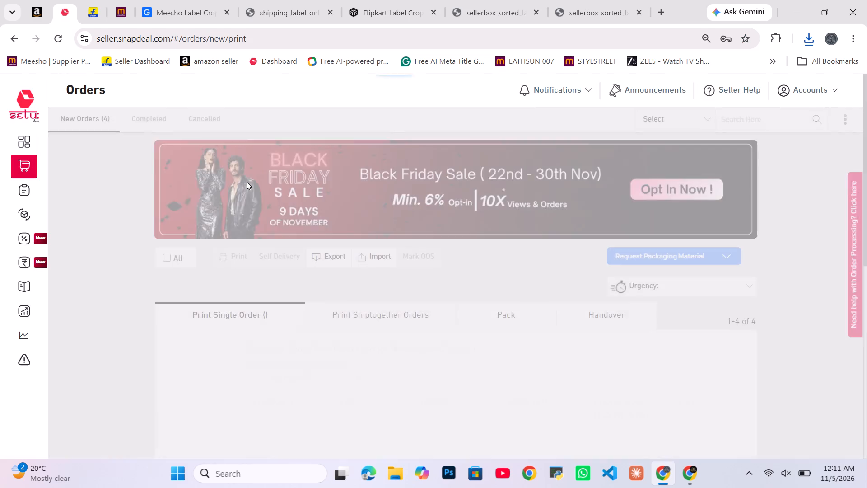
scroll(246, 184, down, 4)
scroll(215, 214, down, 3)
scroll(205, 220, up, 5)
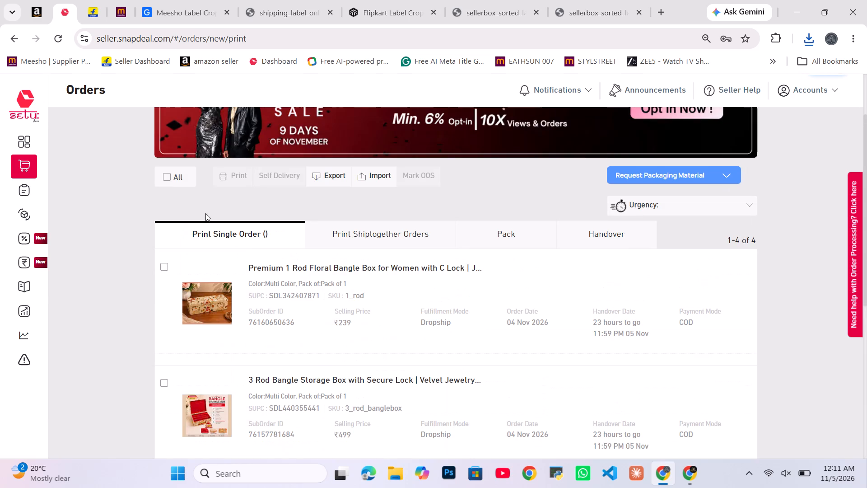
click(166, 178)
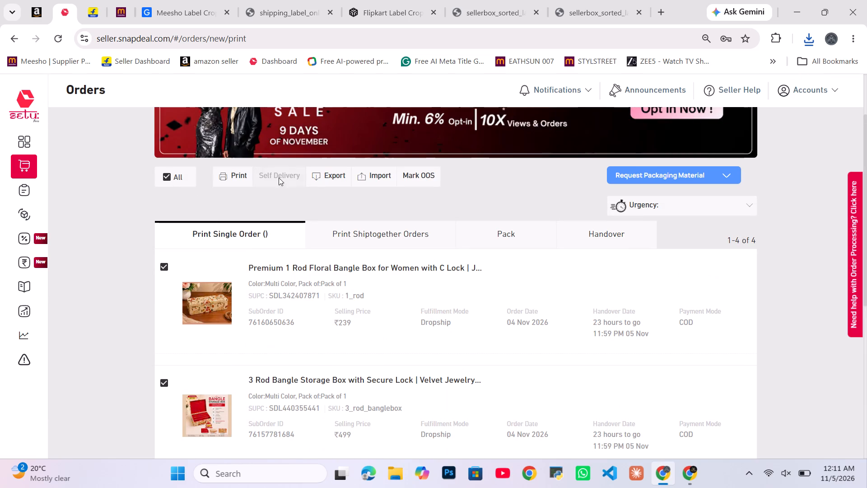
click(224, 176)
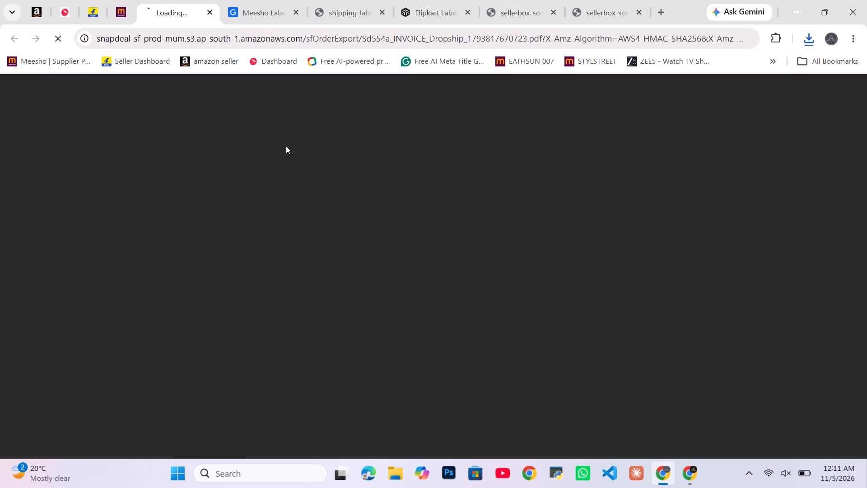
Save the Sd554a_INVOICE_Dropship PDF to the Downloads folder under its default name.
click(803, 92)
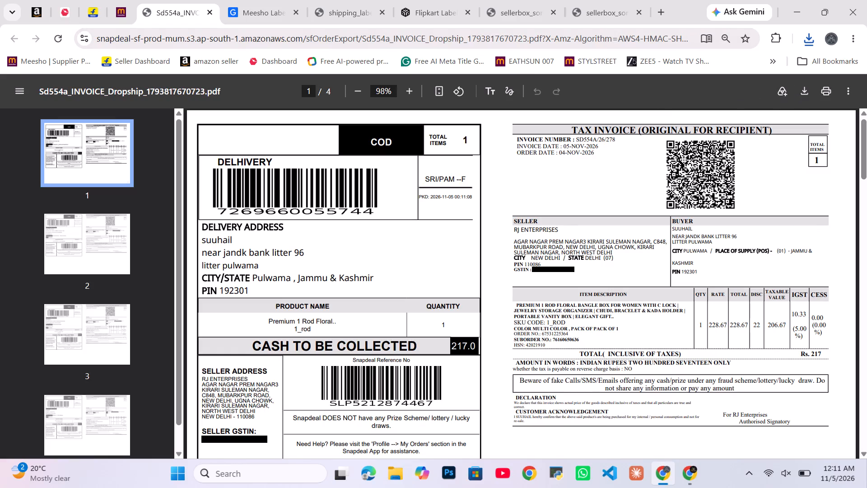
click(559, 431)
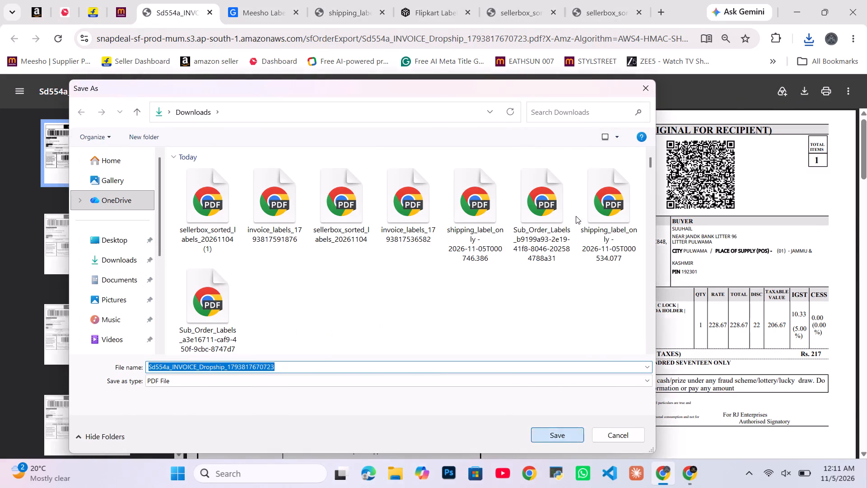
Search Google for "snapdeal label cropper" in a new tab and open E-Cropper's Snapdeal shipping label crop tool.
click(667, 9)
click(611, 40)
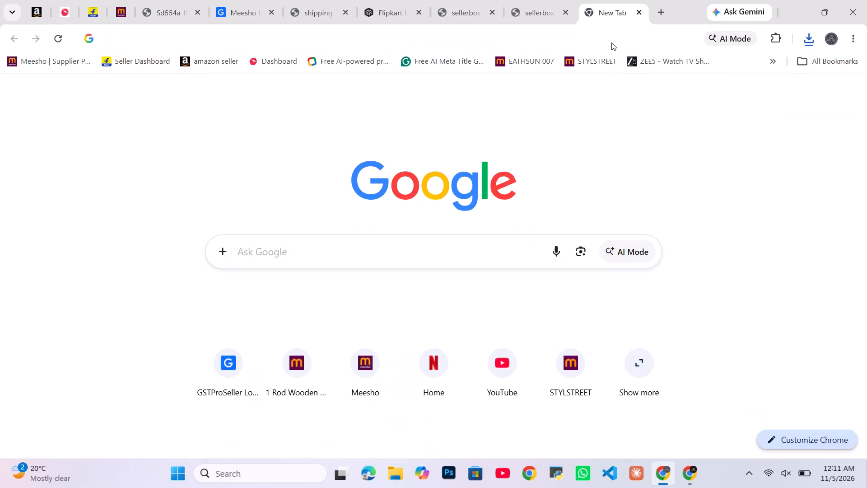
click(205, 58)
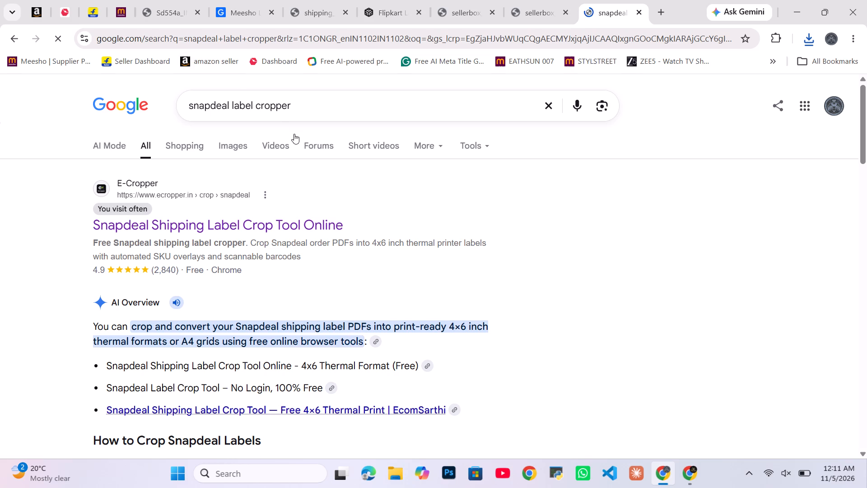
scroll(333, 171, down, 2)
scroll(256, 209, up, 5)
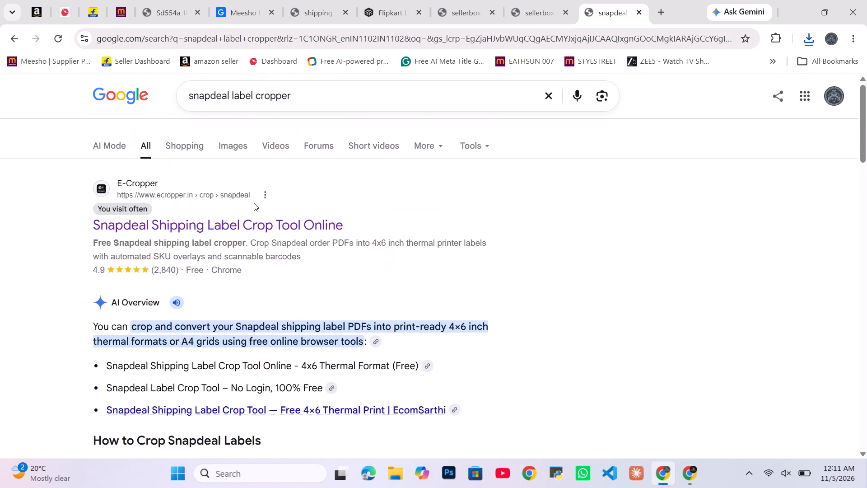
click(225, 223)
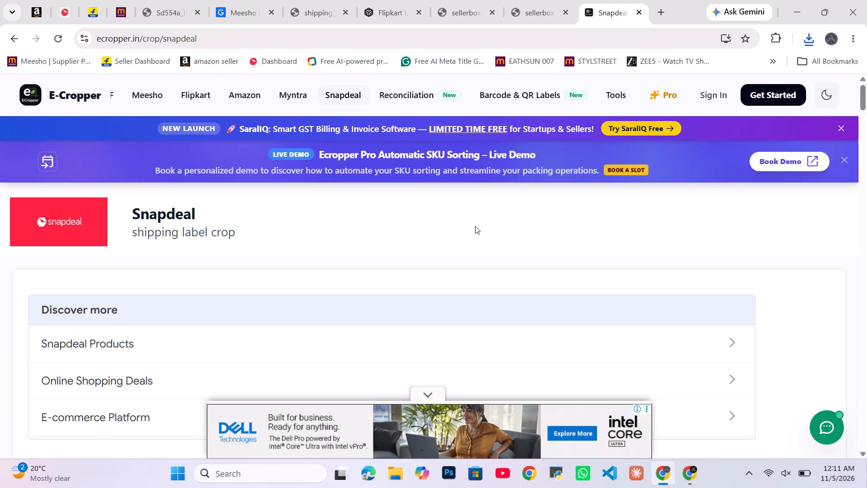
Upload the saved Sd554a_INVOICE_Dropship PDF to E-Cropper's Snapdeal tool and prepare the shipping labels.
scroll(443, 247, down, 4)
scroll(259, 266, down, 3)
click(292, 270)
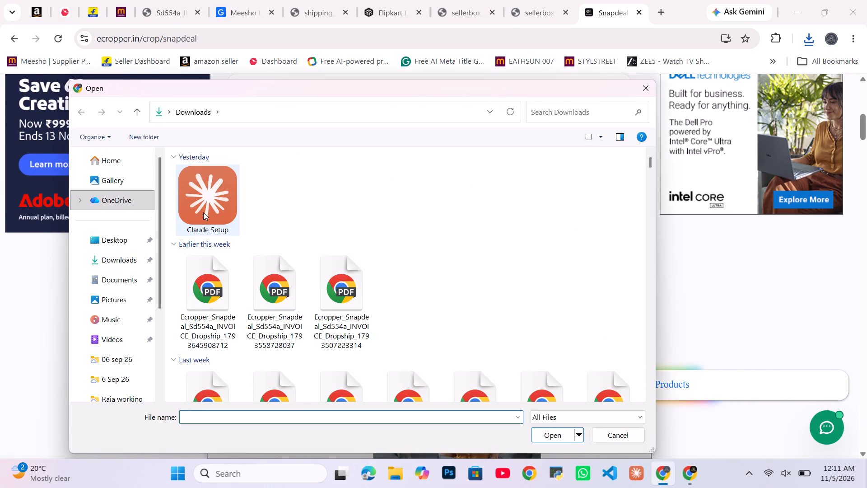
double_click(200, 203)
scroll(299, 250, down, 3)
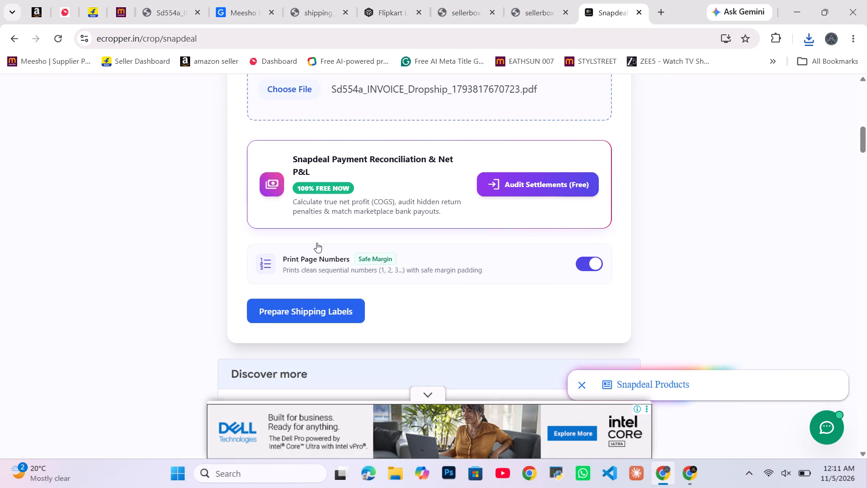
click(321, 311)
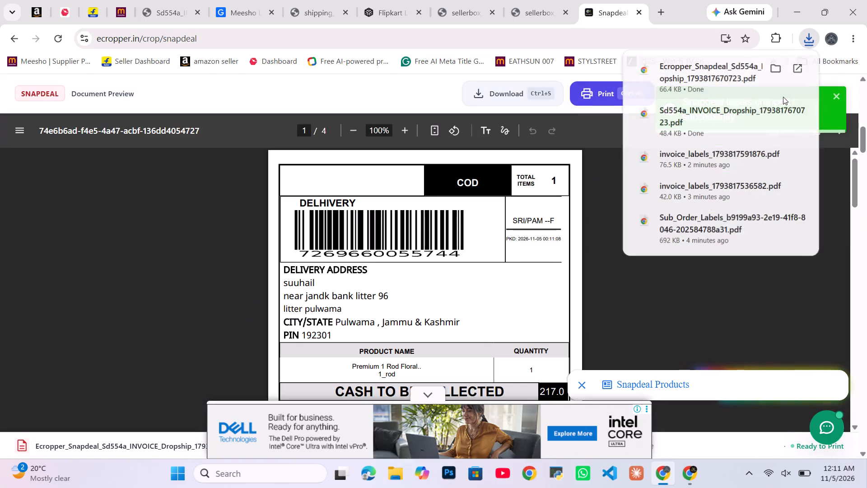
Print the cropped Snapdeal shipping label PDF from the E-Cropper document preview.
click(834, 95)
click(817, 131)
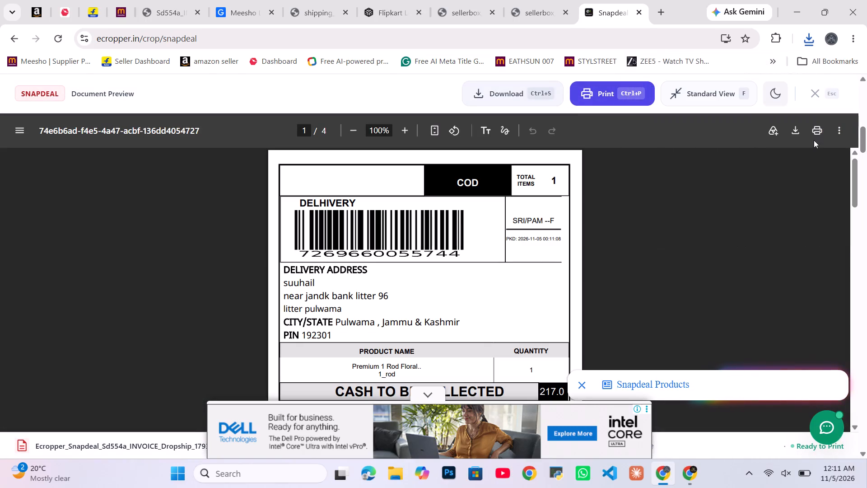
click(816, 132)
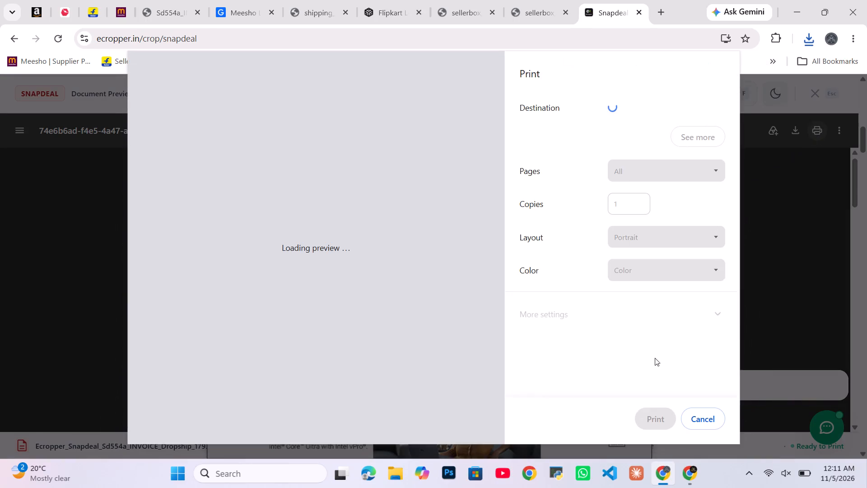
click(652, 422)
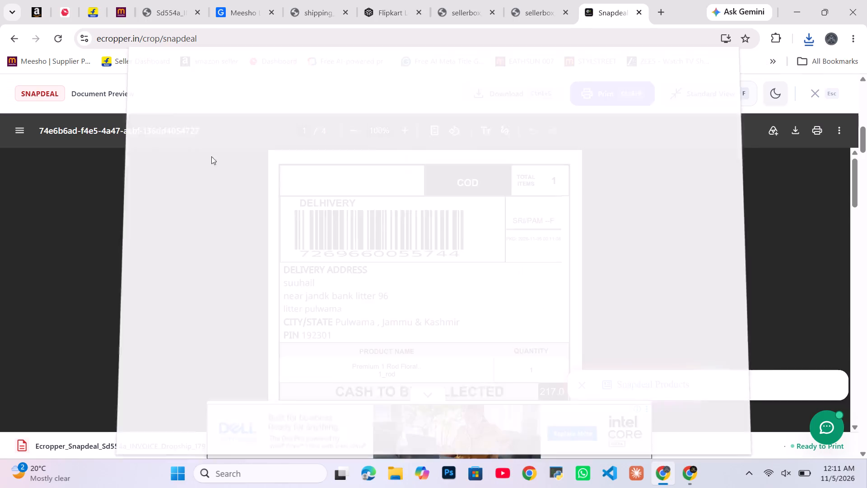
Switch to Snapdeal's new orders, open the packed DELHIVERY_ESSENTIAL Dropship bundle and add all its packages to the manifest.
click(75, 5)
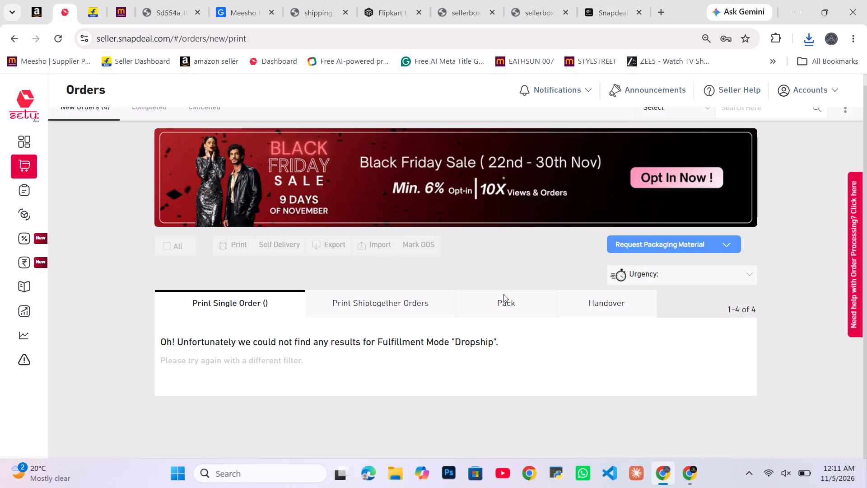
click(504, 306)
scroll(386, 222, down, 4)
click(698, 323)
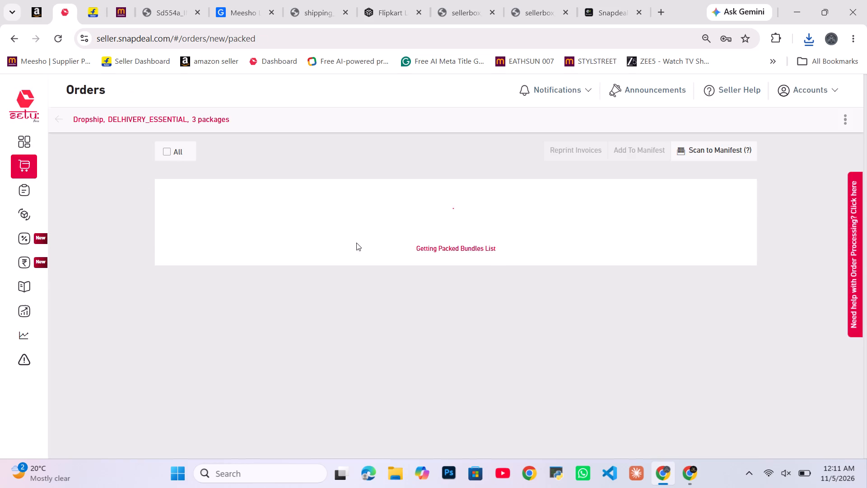
click(168, 152)
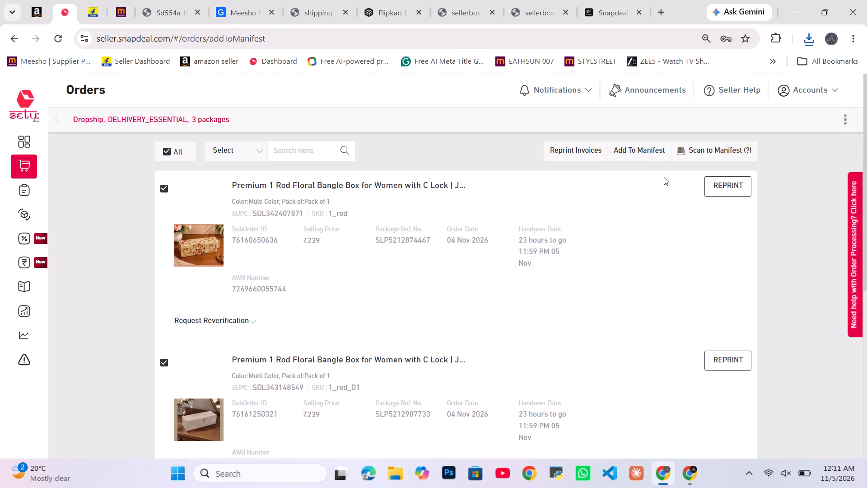
click(638, 150)
click(547, 297)
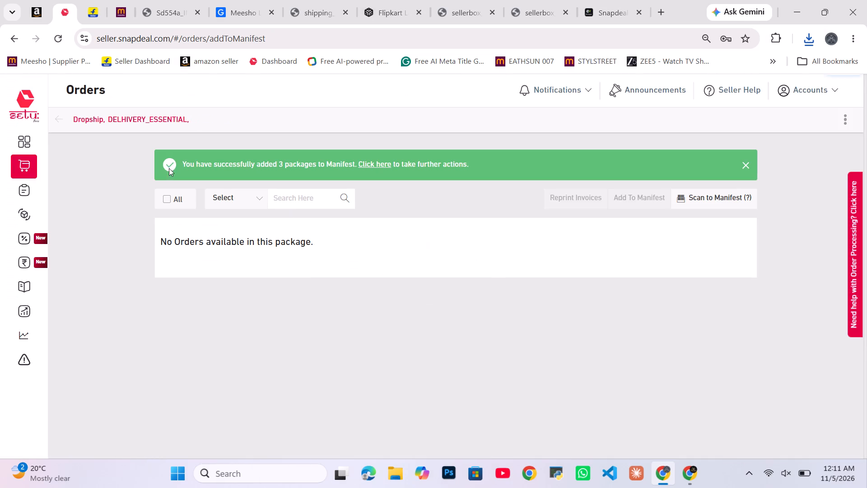
Open the packed SHADOWFAX_ESSENTIAL Dropship bundle and add its package to the manifest.
click(56, 116)
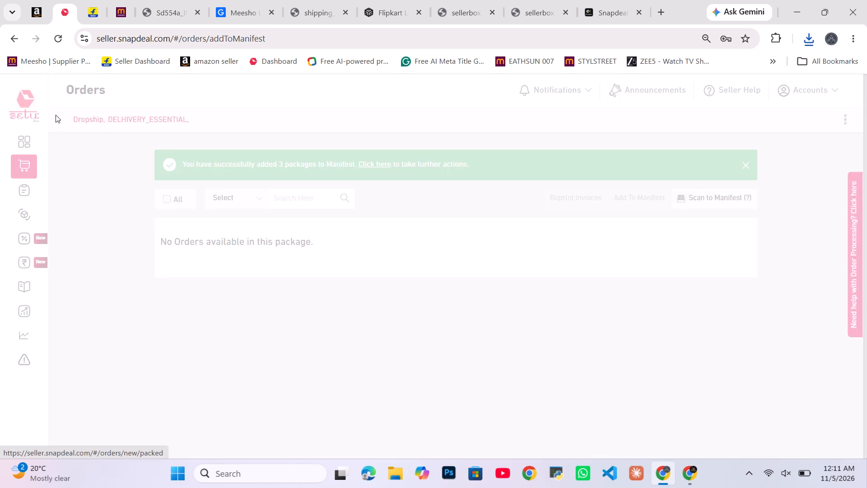
click(689, 322)
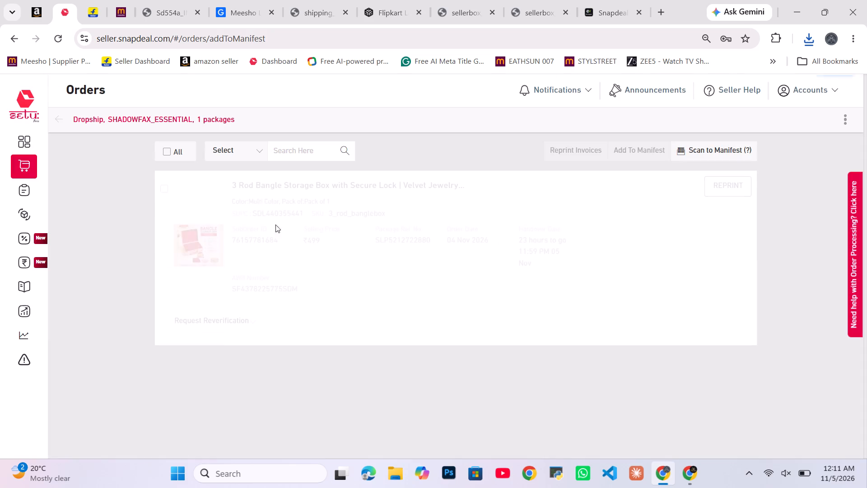
click(165, 150)
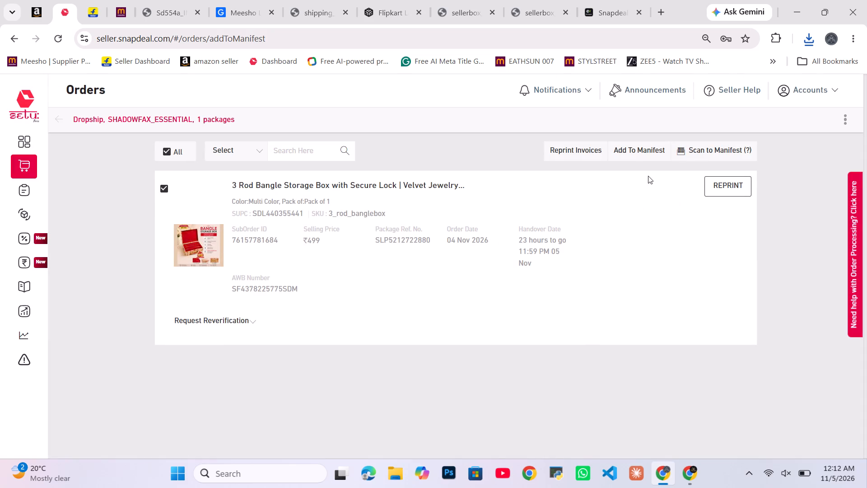
click(635, 147)
click(510, 289)
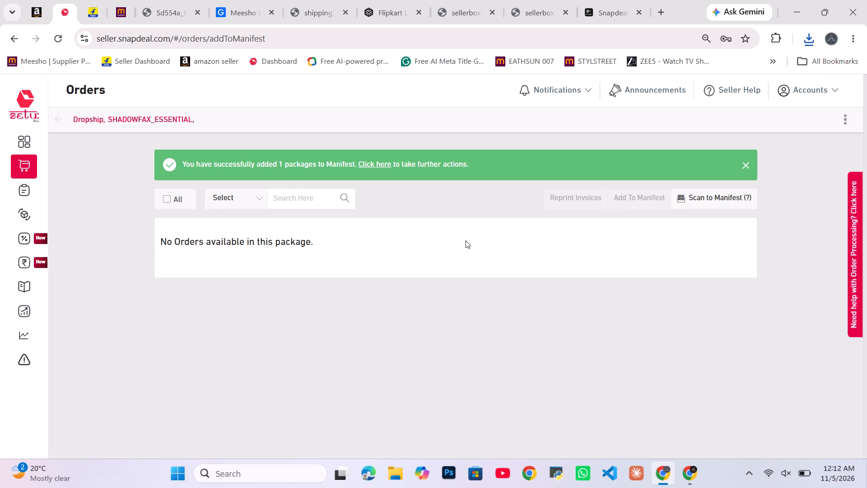
Print and close the Shadowfax manifest in the handover list, then close the generated handover PDF.
click(56, 116)
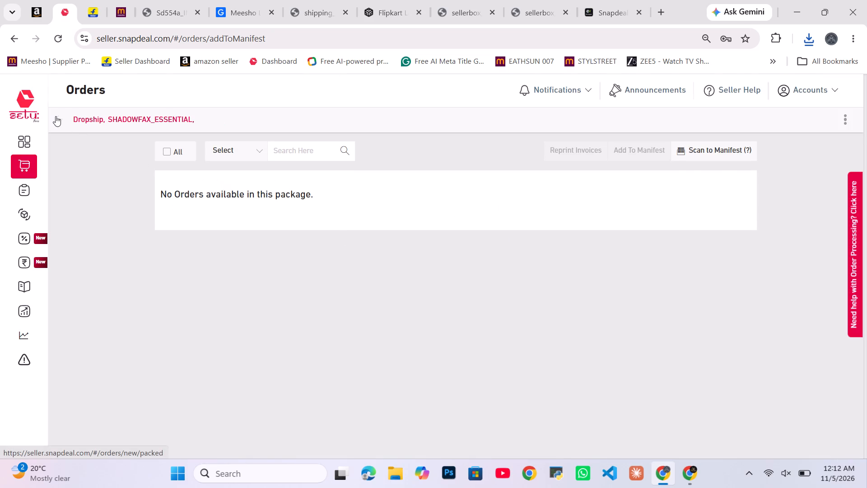
click(634, 295)
scroll(550, 240, down, 4)
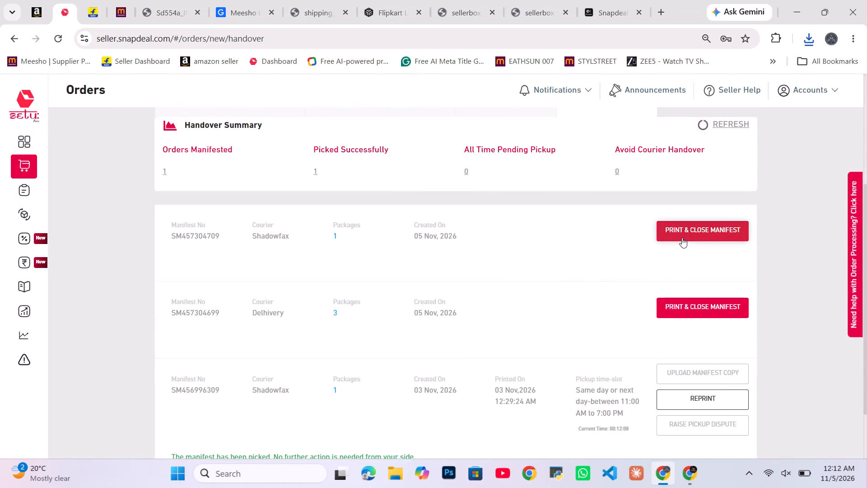
click(683, 232)
click(562, 299)
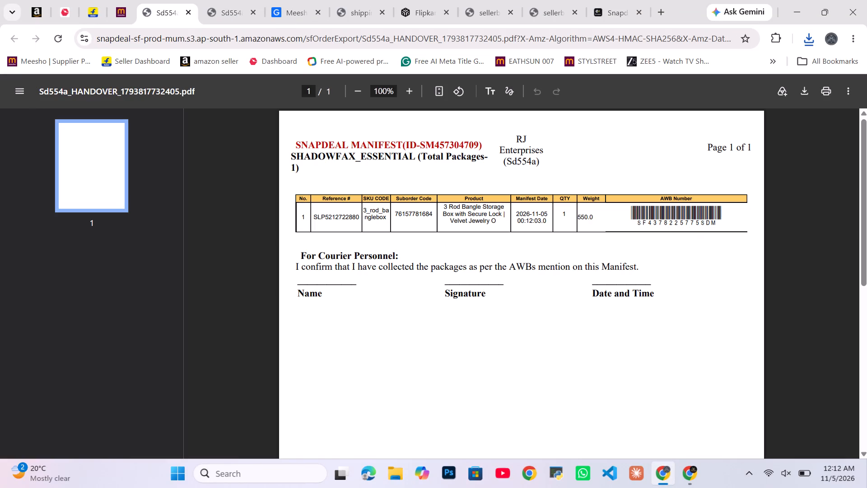
click(191, 17)
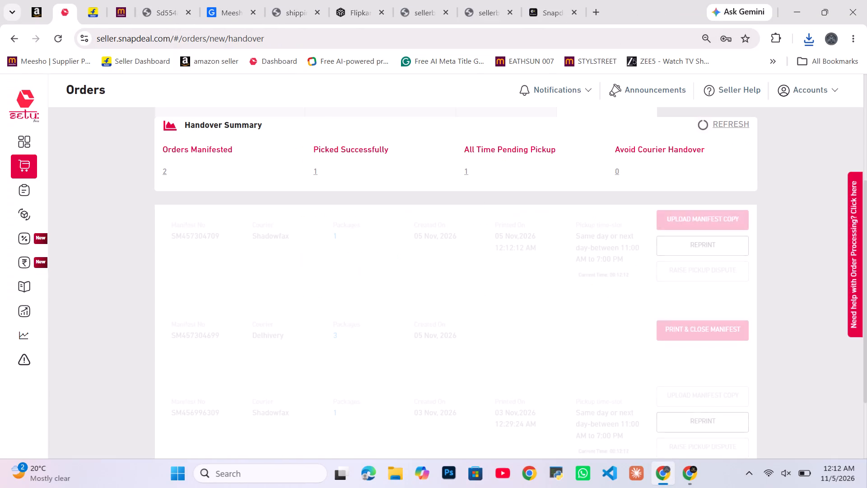
Print and close the Delhivery manifest in the handover list.
click(706, 328)
click(593, 291)
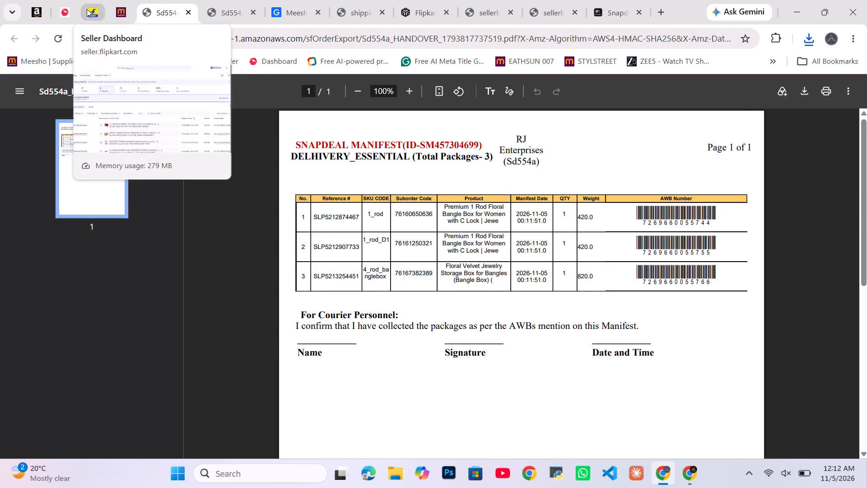
Switch to Flipkart Seller Hub and change the seller account to MAXOUTEMPORIUM.
click(87, 9)
click(787, 90)
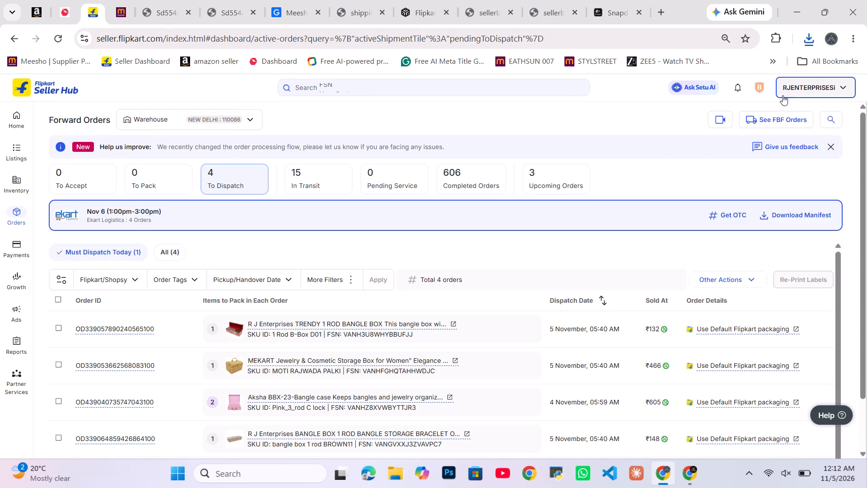
click(734, 130)
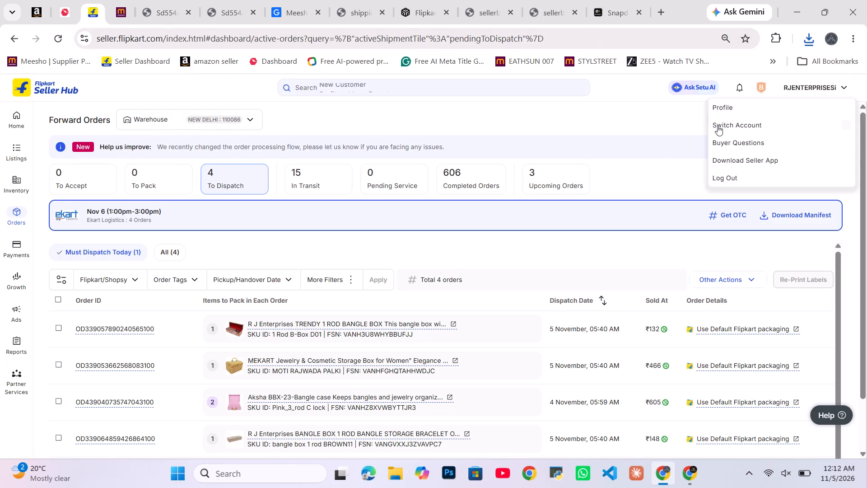
click(718, 126)
click(360, 232)
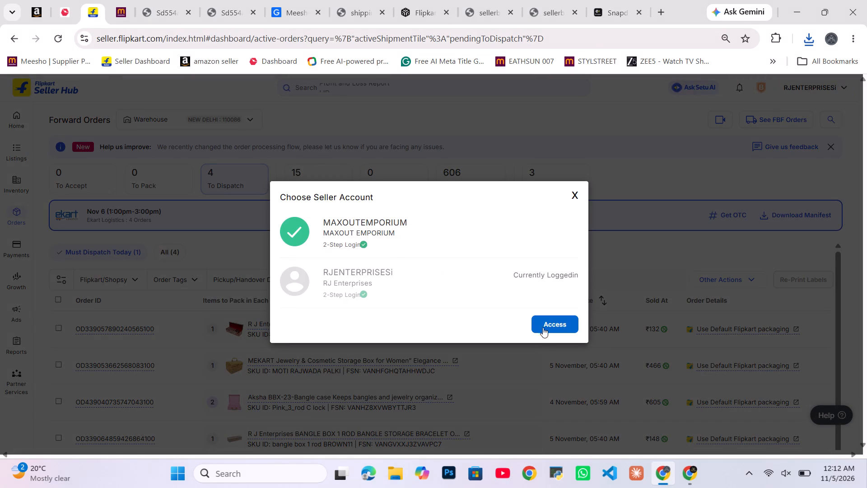
click(553, 328)
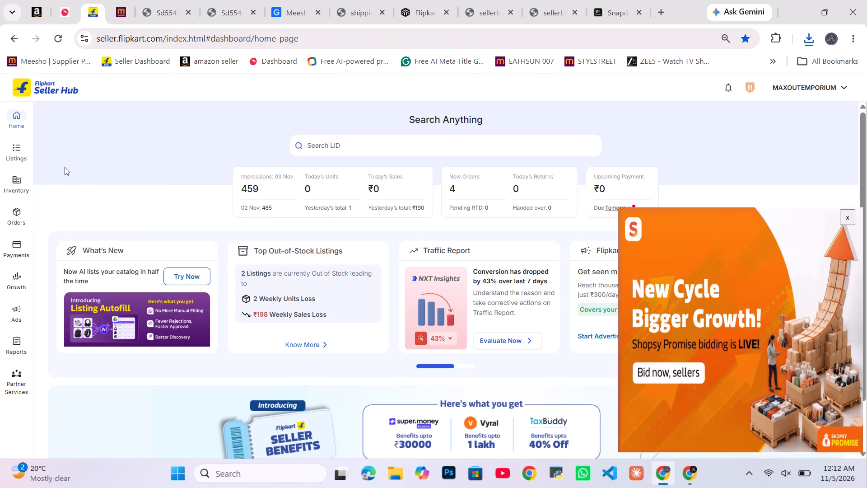
Open MAXOUTEMPORIUM's forward orders, check the dispatch list, and accept all four orders awaiting acceptance.
click(11, 209)
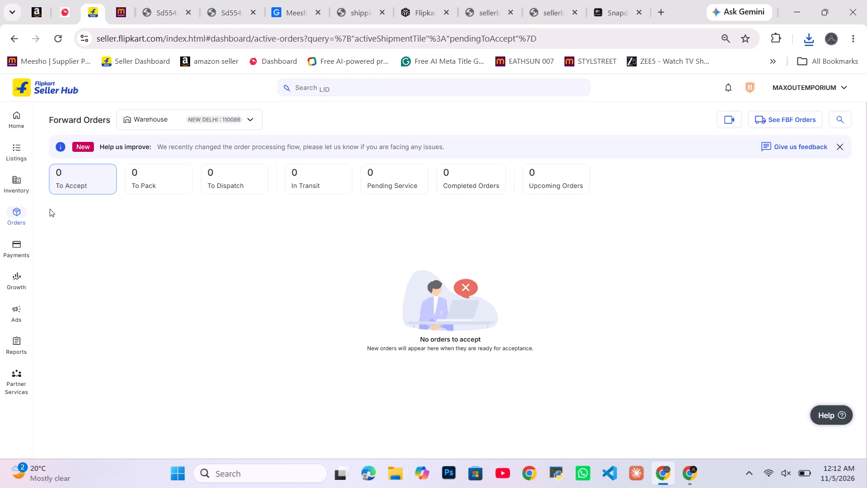
click(61, 42)
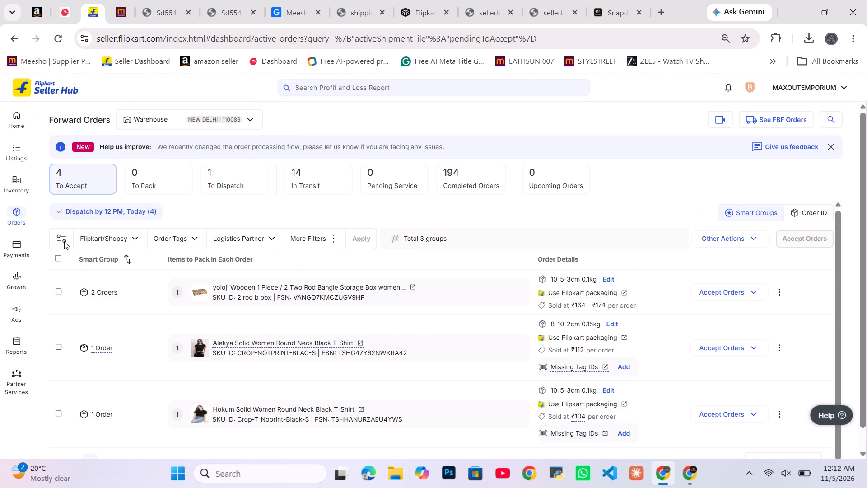
click(229, 178)
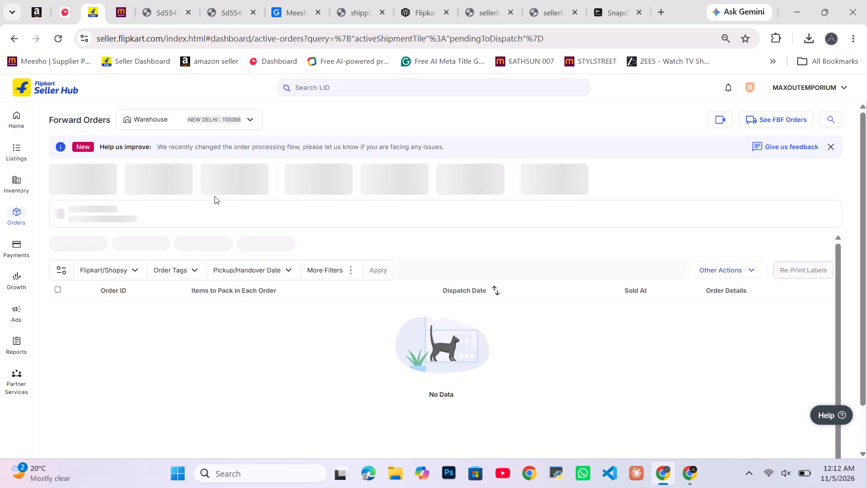
scroll(208, 199, down, 3)
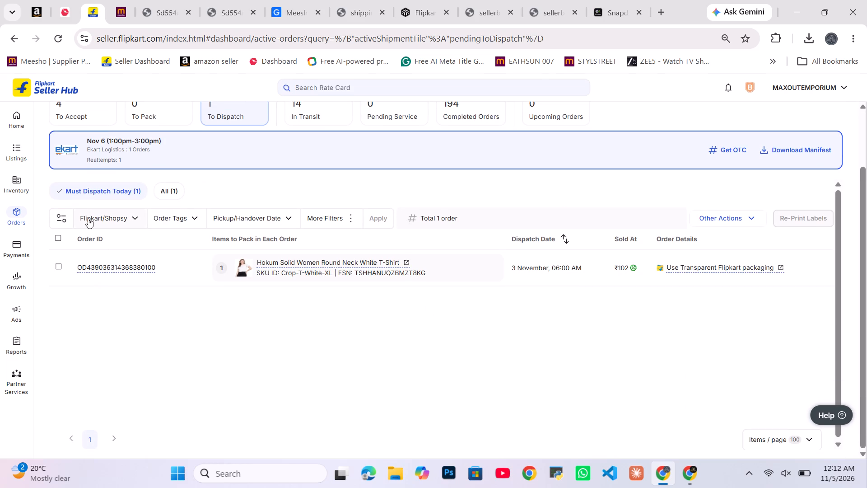
click(65, 115)
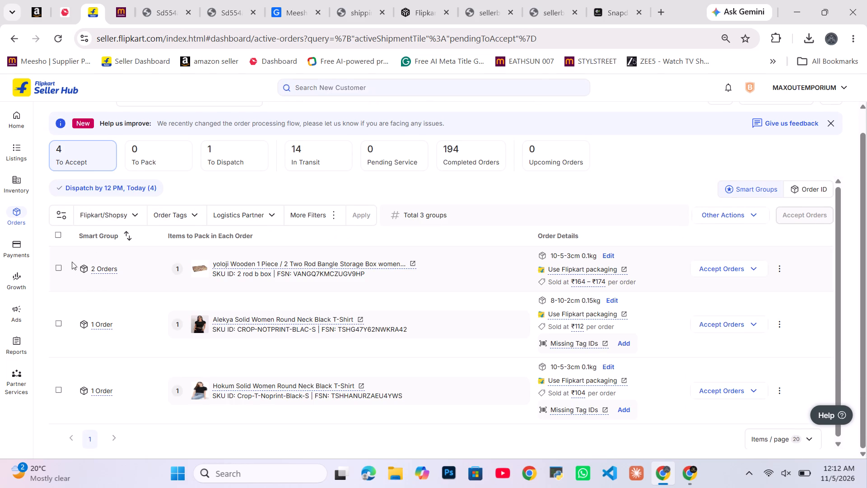
click(57, 235)
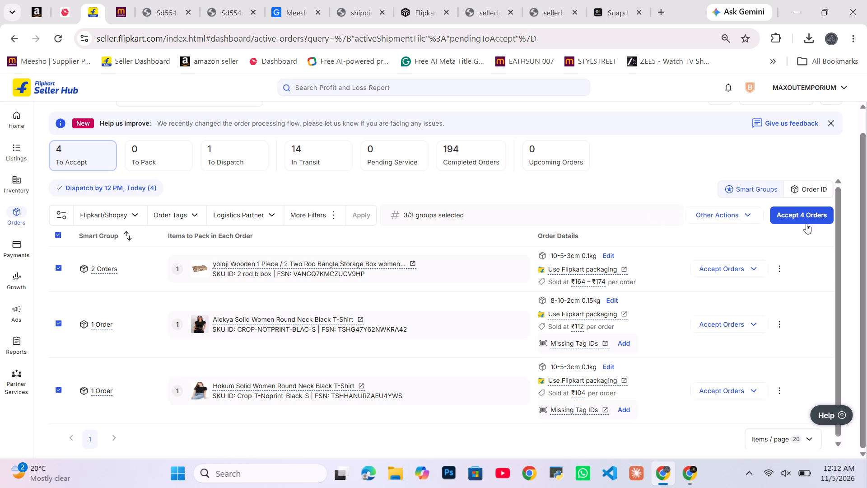
click(805, 218)
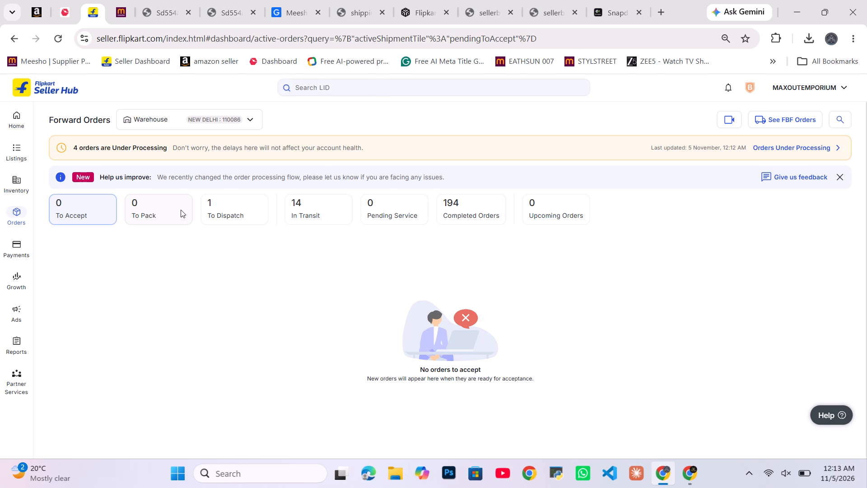
Check the orders to pack, and reprint the label of the Crop-T-White-XL order waiting for dispatch.
click(140, 199)
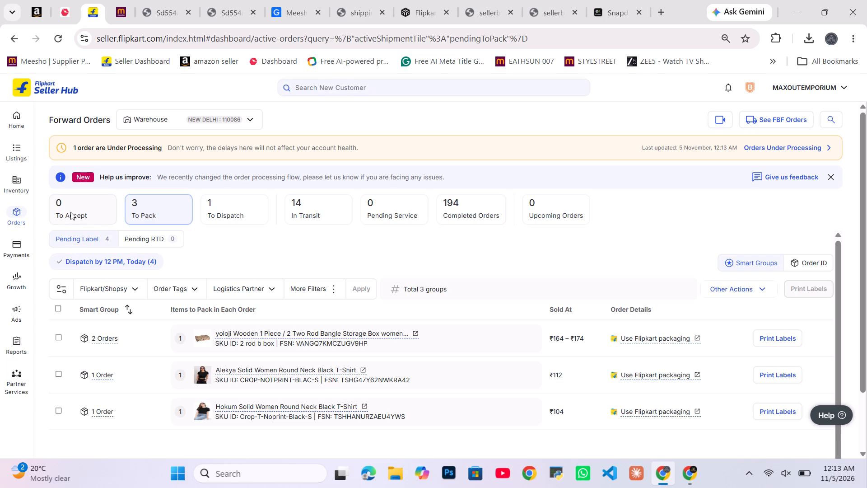
click(70, 211)
click(137, 178)
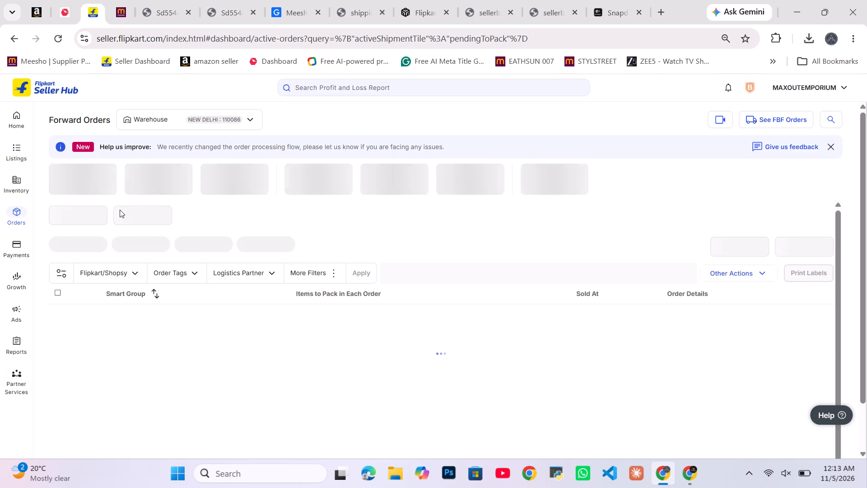
click(220, 181)
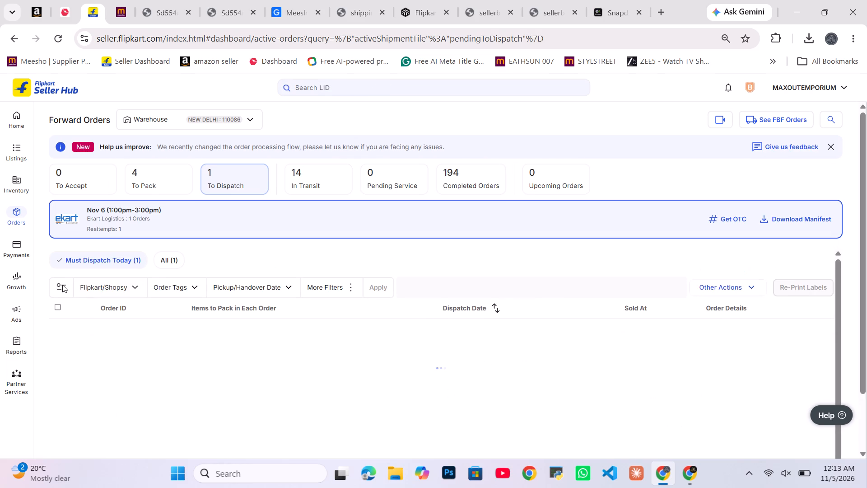
click(56, 308)
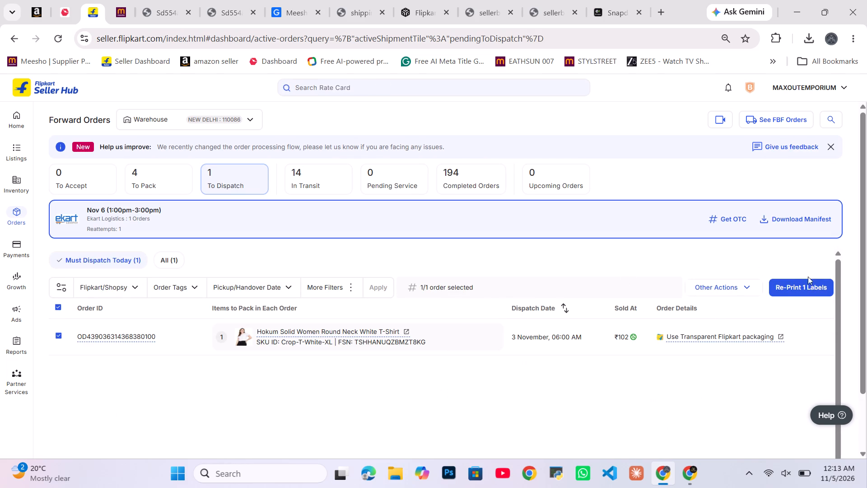
click(793, 286)
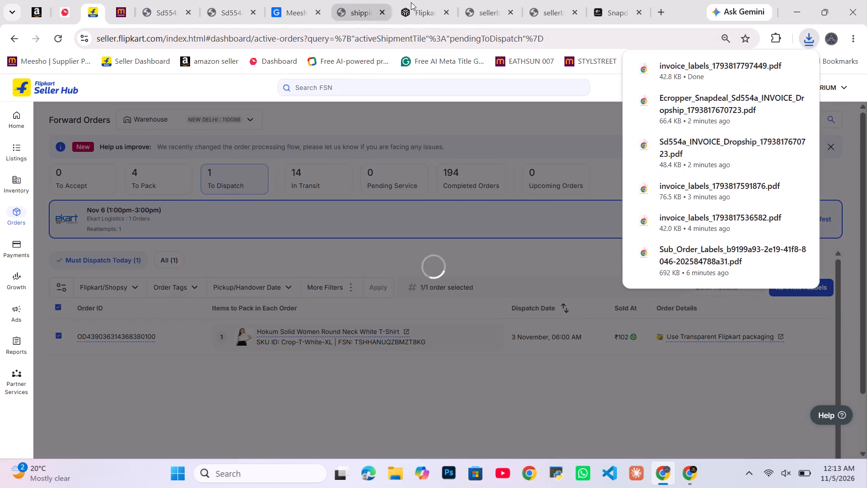
In SellerBox's Flipkart label tool, start over and upload invoice_labels_1793817797449.pdf to prepare its label.
click(413, 1)
click(644, 119)
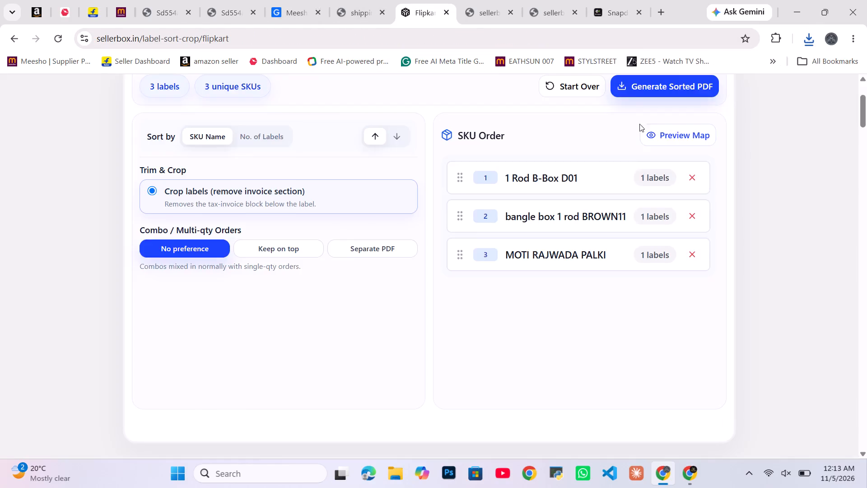
scroll(630, 176, up, 3)
click(581, 207)
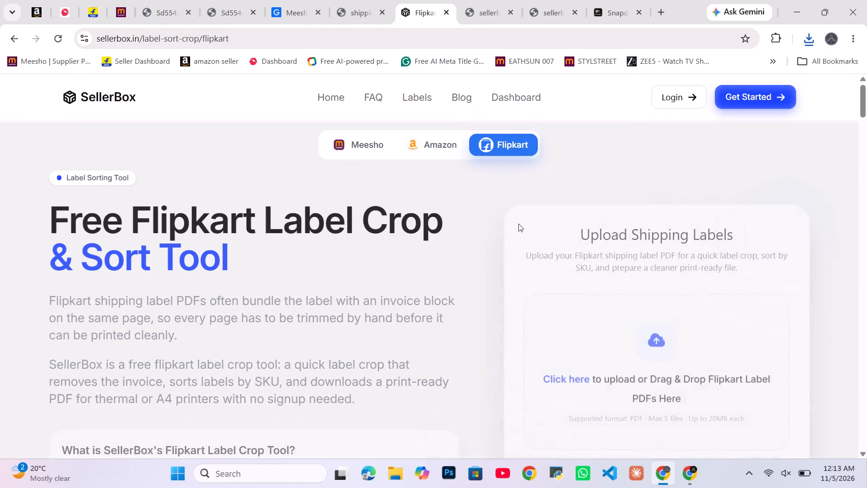
click(647, 325)
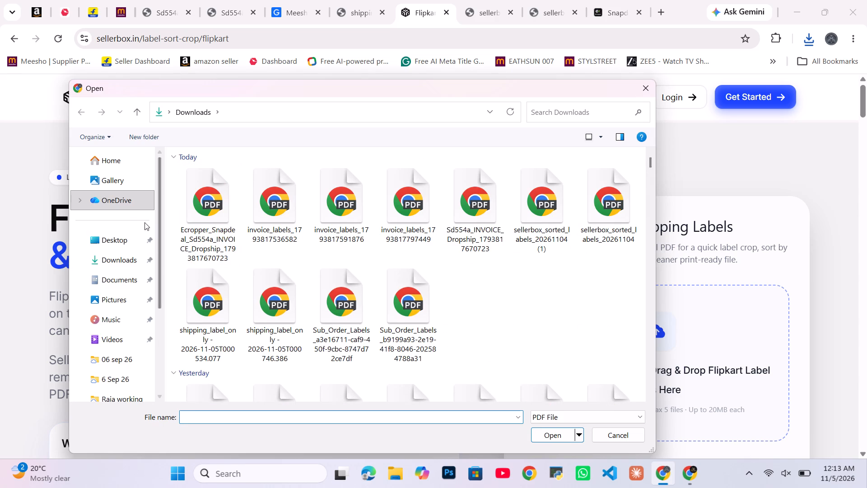
click(127, 262)
double_click(210, 219)
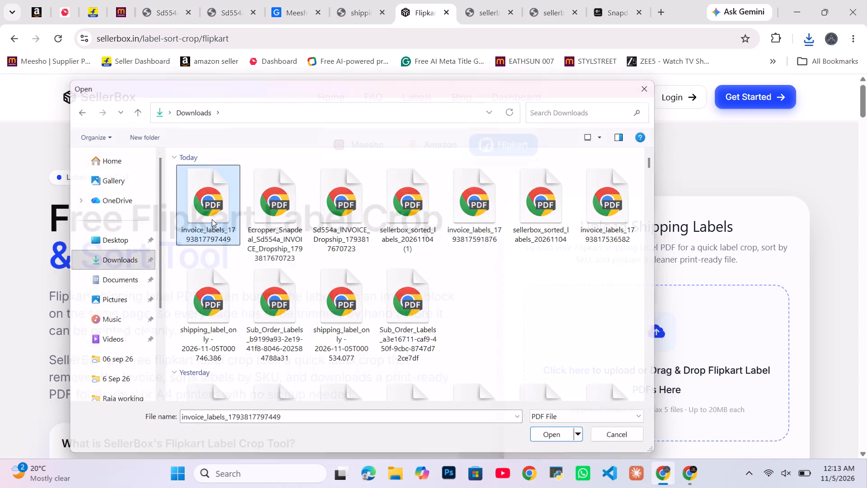
scroll(580, 300, down, 3)
click(595, 254)
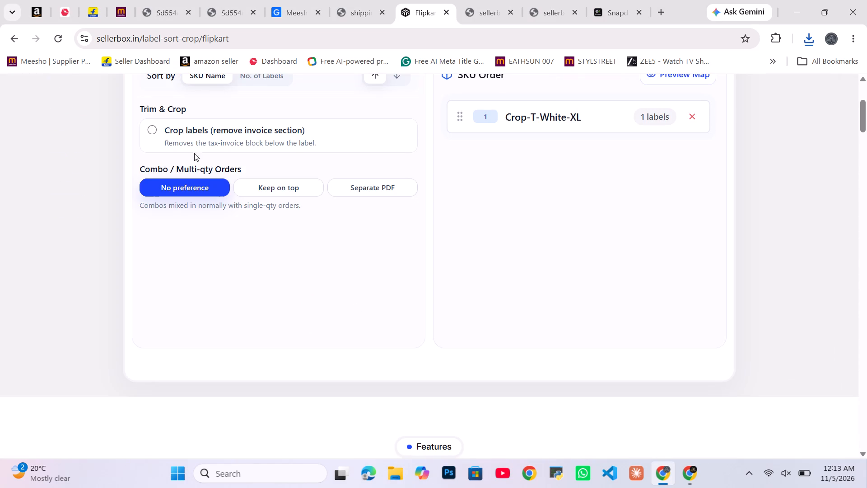
Crop the Crop-T-White-XL label to remove the invoice section, generate the sorted PDF, and download it.
click(155, 132)
scroll(712, 224, up, 4)
click(676, 206)
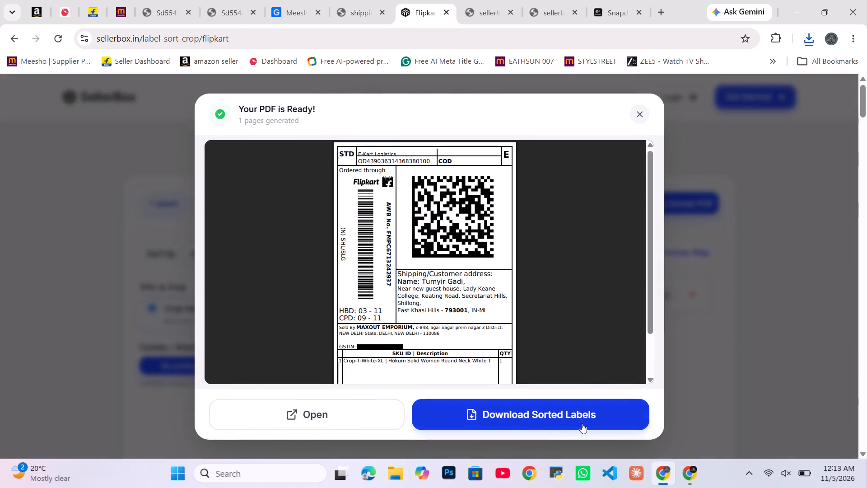
click(582, 423)
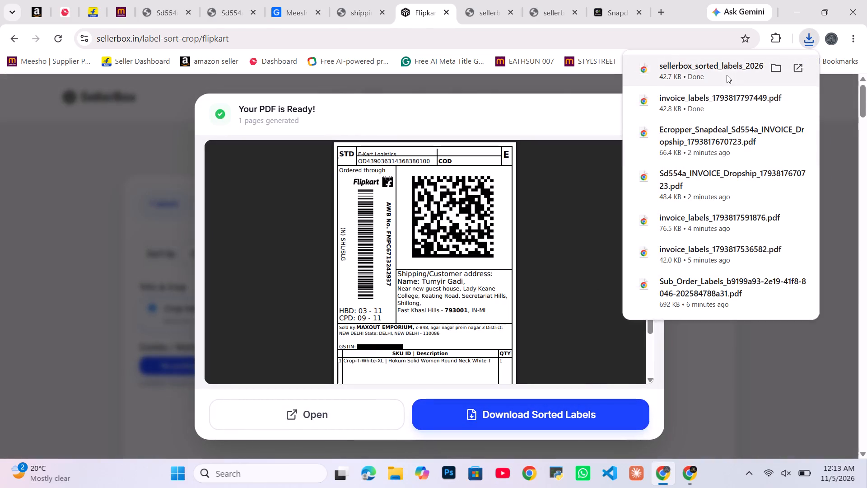
Open the downloaded sorted Crop-T-White-XL label and print it on the TSC TTP-244 Pro.
click(727, 75)
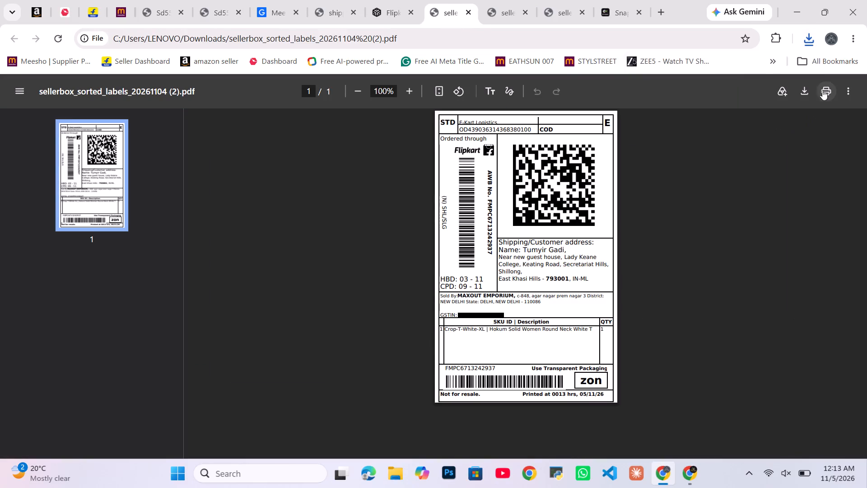
click(824, 88)
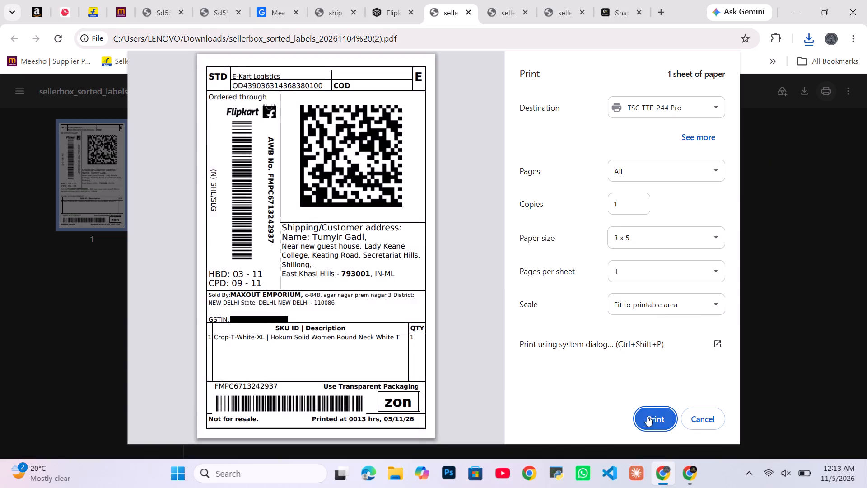
click(647, 419)
Return to MAXOUTEMPORIUM's Flipkart orders and generate the labels for all three smart groups waiting to be packed.
click(82, 5)
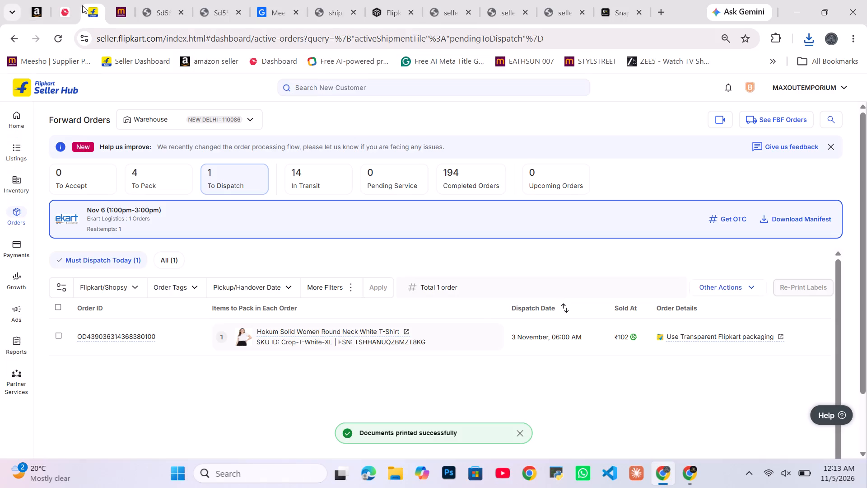
click(137, 185)
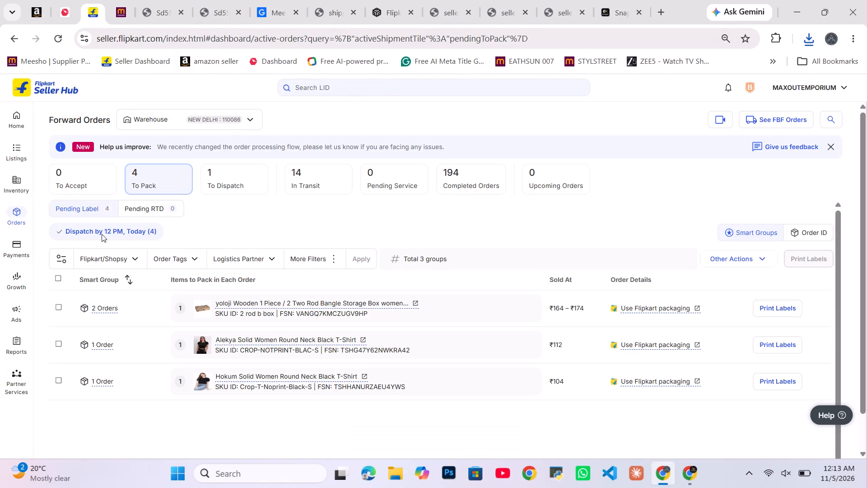
click(57, 276)
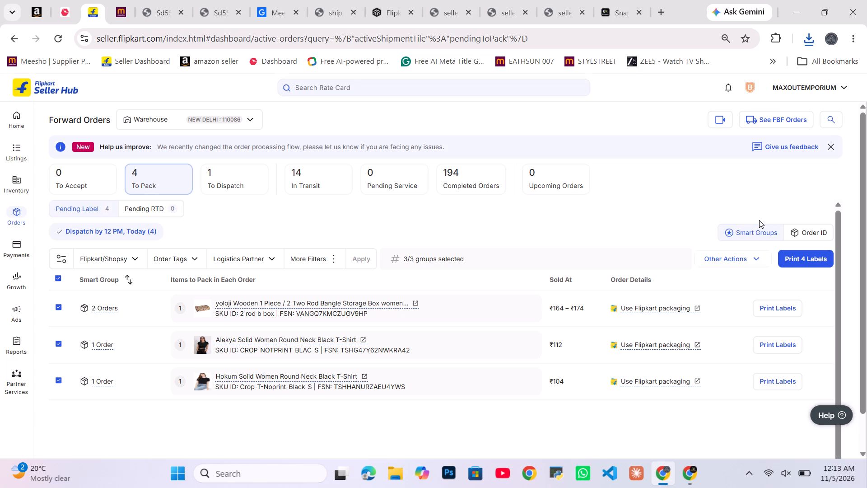
click(795, 265)
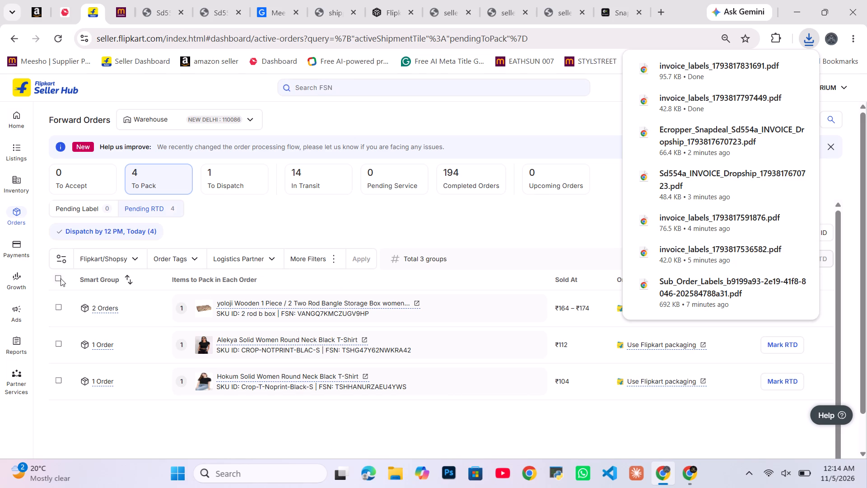
Mark all four label-printed orders as ready to dispatch (RTD) and open the dispatch list.
click(59, 280)
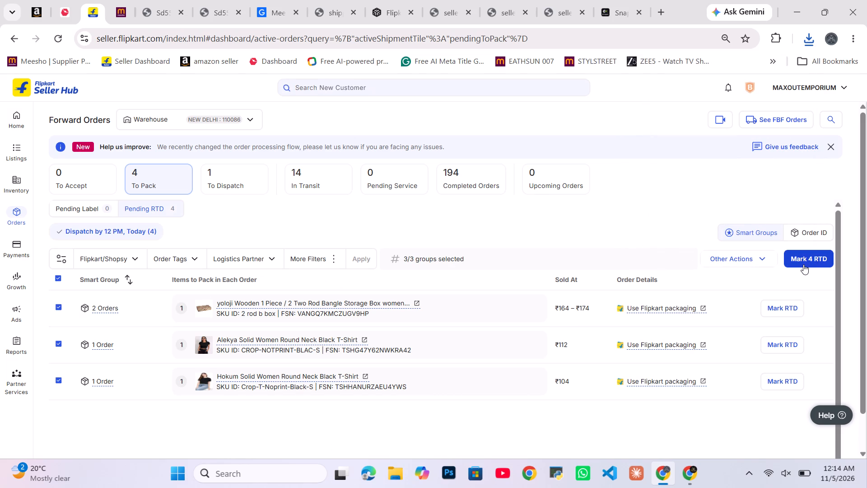
click(803, 264)
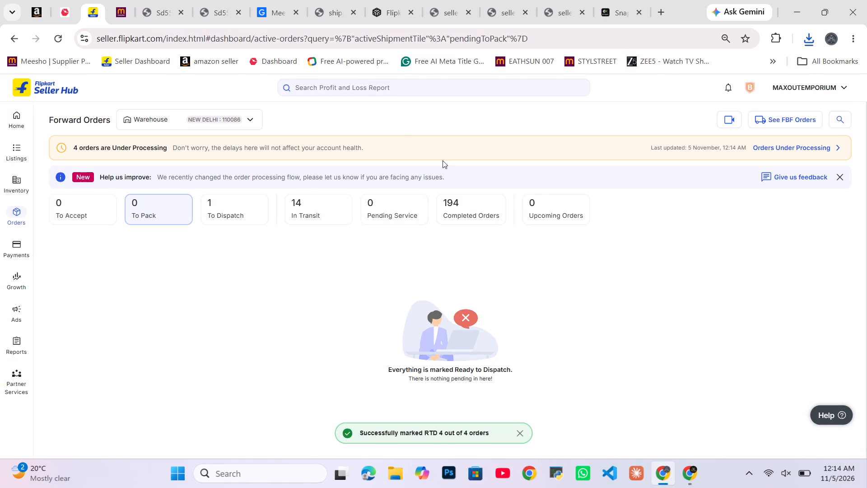
click(221, 212)
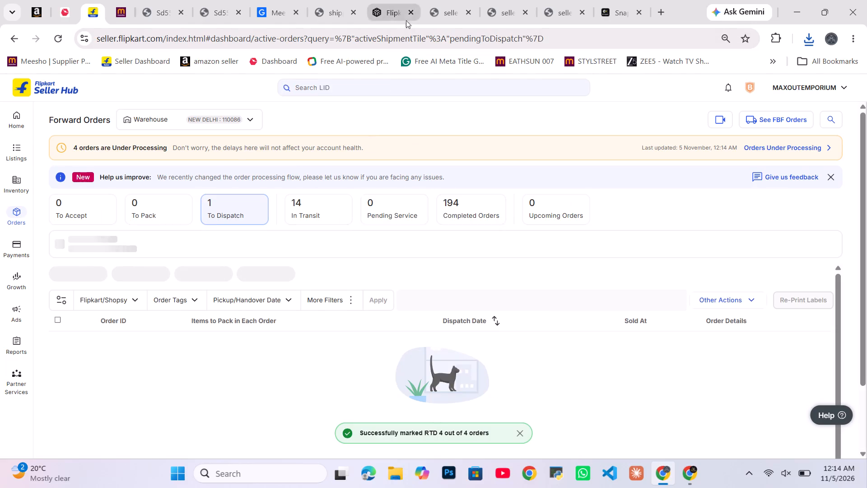
In SellerBox's Flipkart label tool, start over and upload invoice_labels_1793817831691.pdf to prepare its labels.
click(397, 19)
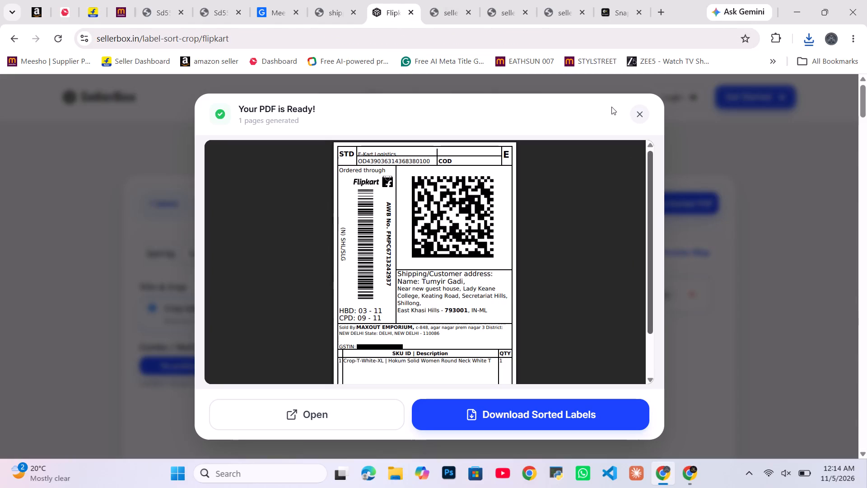
click(632, 115)
click(572, 195)
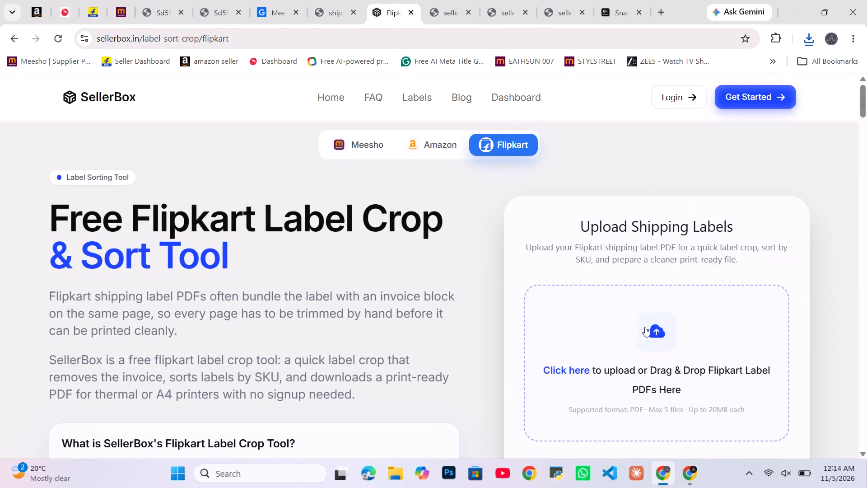
click(645, 327)
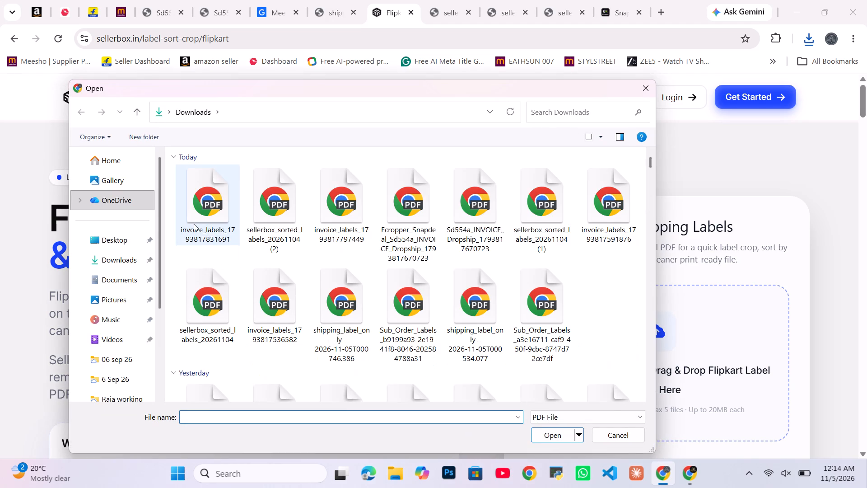
click(118, 266)
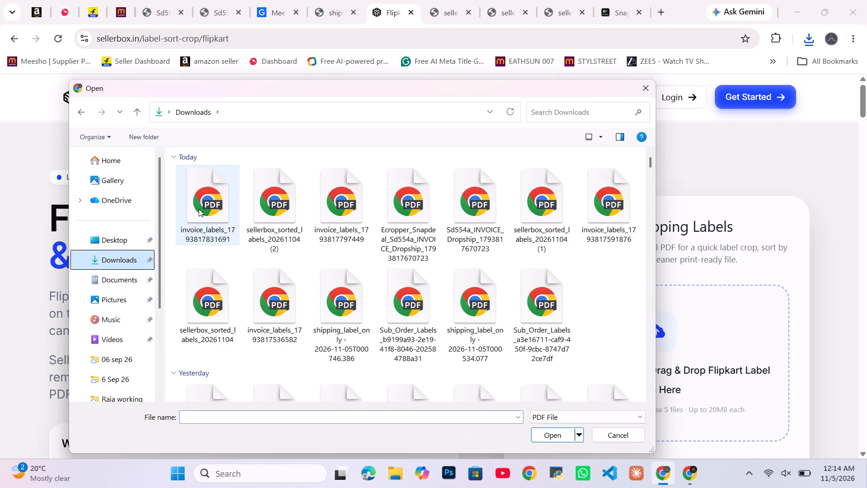
double_click(199, 209)
scroll(387, 237, down, 3)
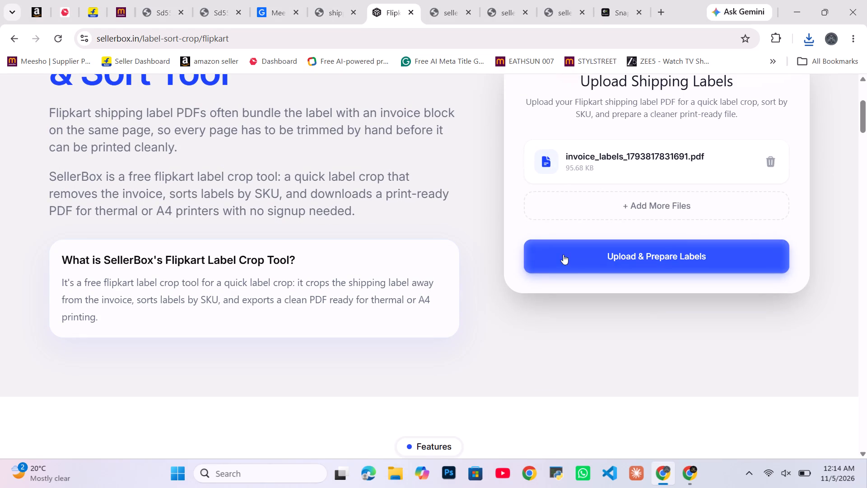
click(569, 249)
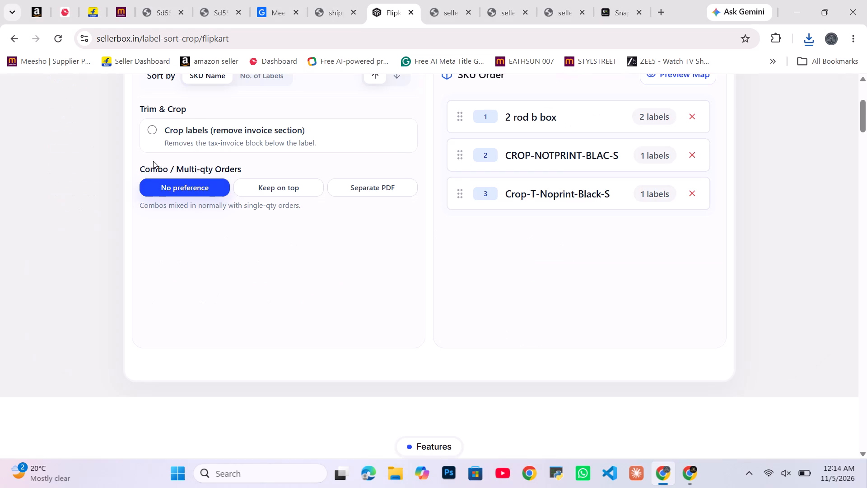
Crop the four Flipkart labels to remove the invoice section, generate the sorted PDF, and download it.
click(154, 136)
scroll(482, 188, up, 4)
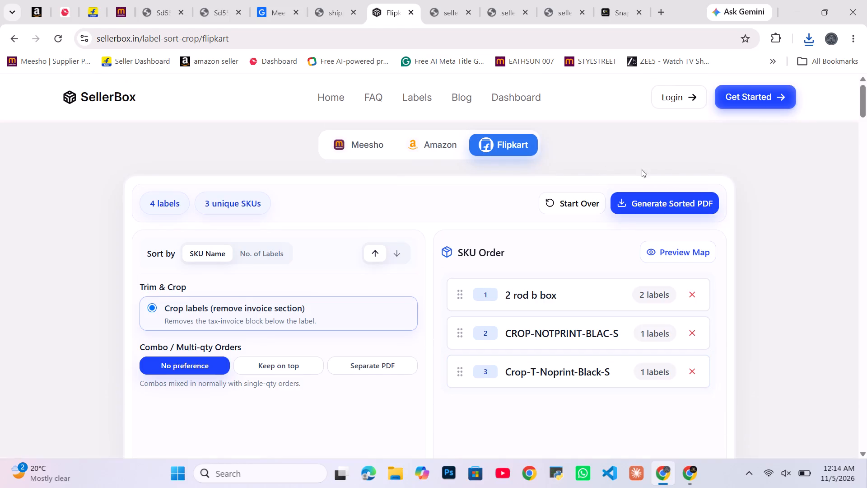
click(673, 200)
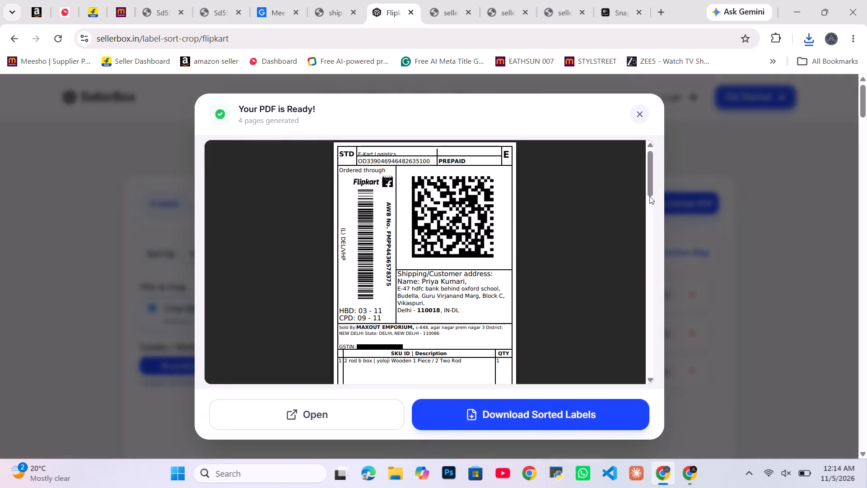
click(534, 411)
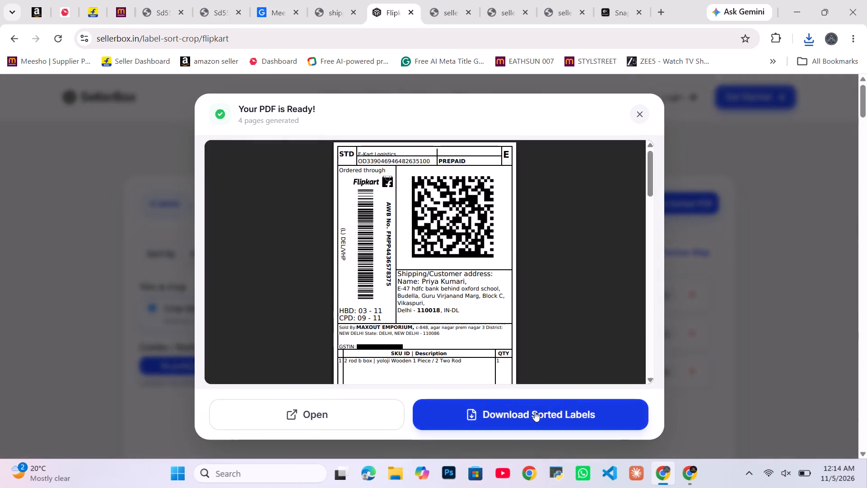
Open the downloaded sorted PDF of the four labels and print all pages on the TSC TTP-244 Pro.
click(721, 83)
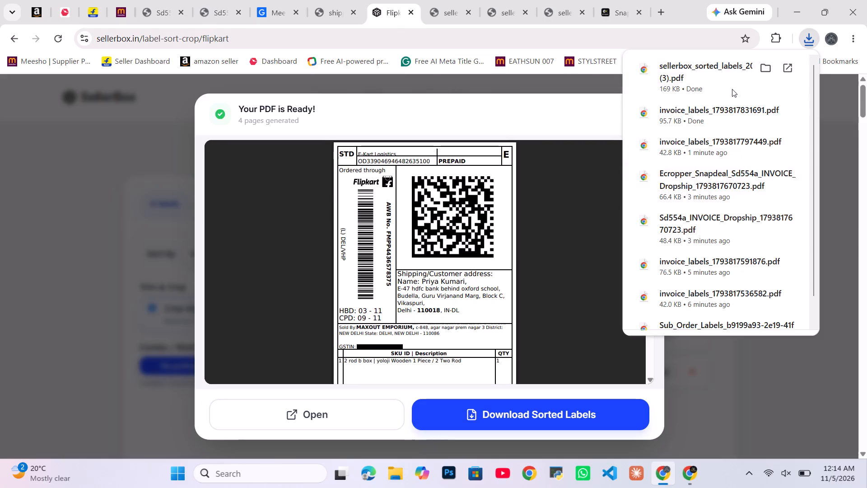
click(829, 92)
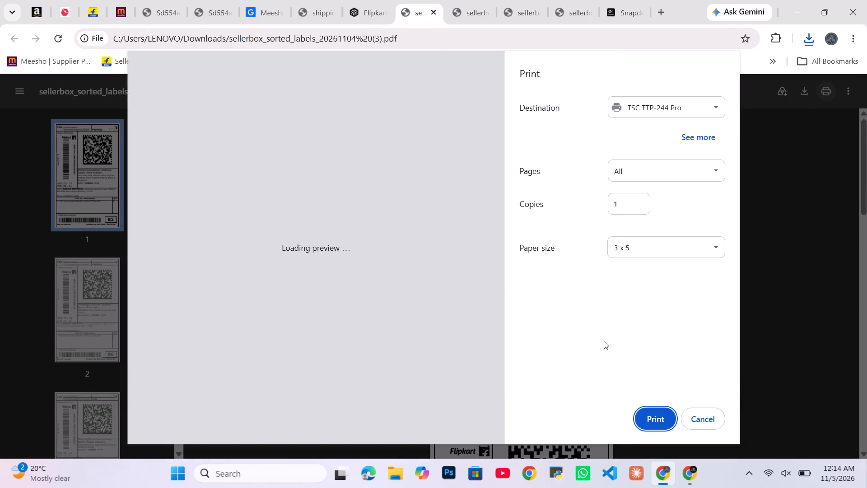
click(664, 422)
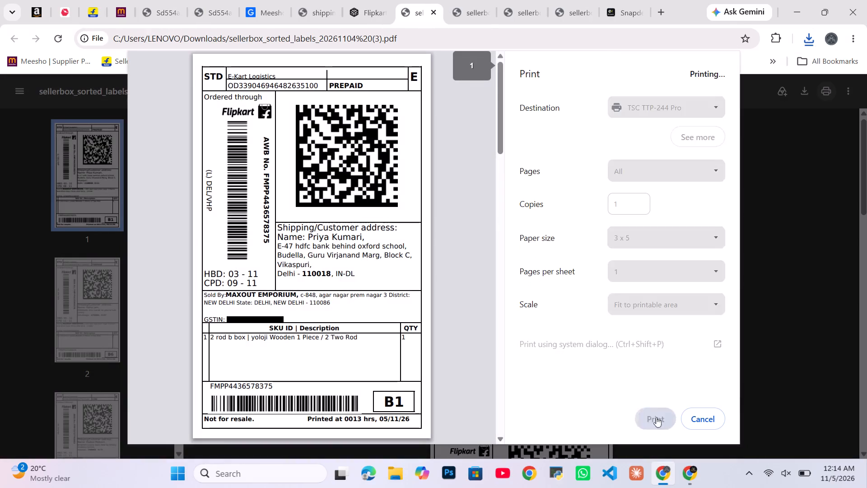
Review the Snapdeal, Meesho and Flipkart order pages, and check Amazon's Easy Ship and Self Ship unshipped orders.
click(73, 11)
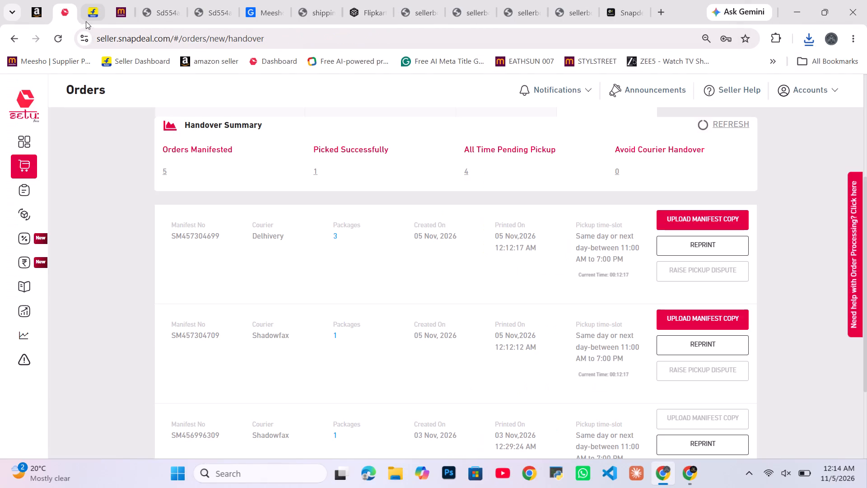
click(117, 22)
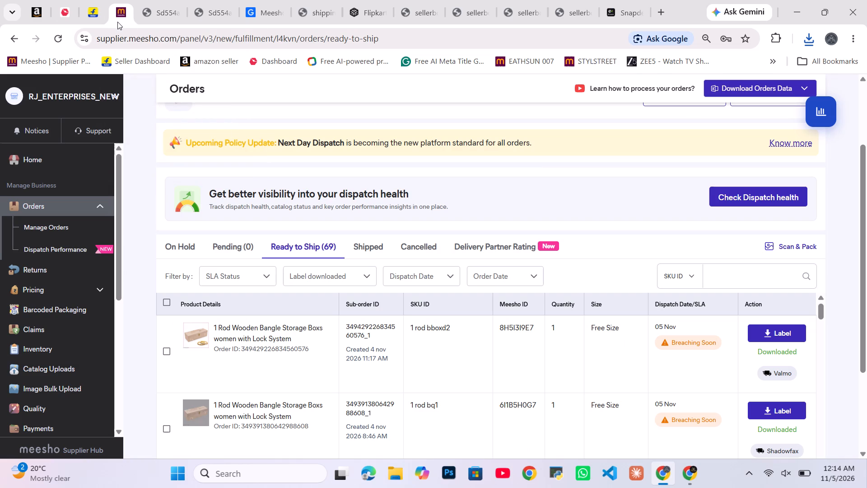
click(91, 19)
click(25, 8)
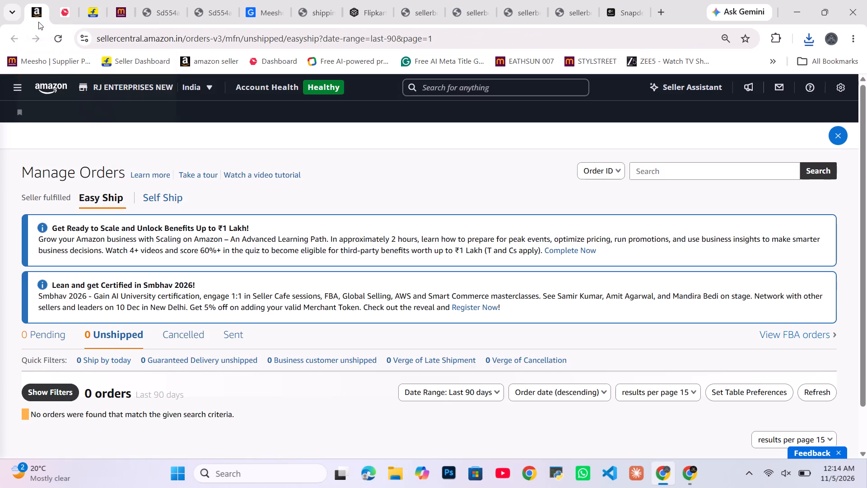
click(65, 200)
click(171, 196)
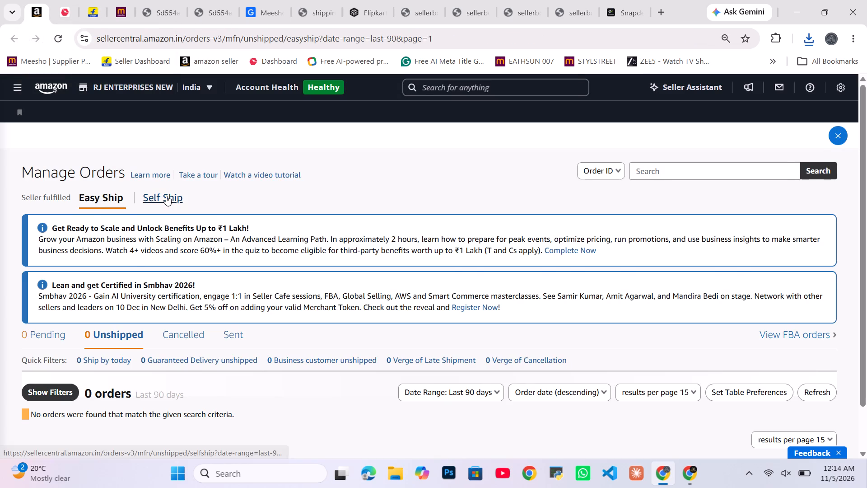
click(112, 203)
click(111, 201)
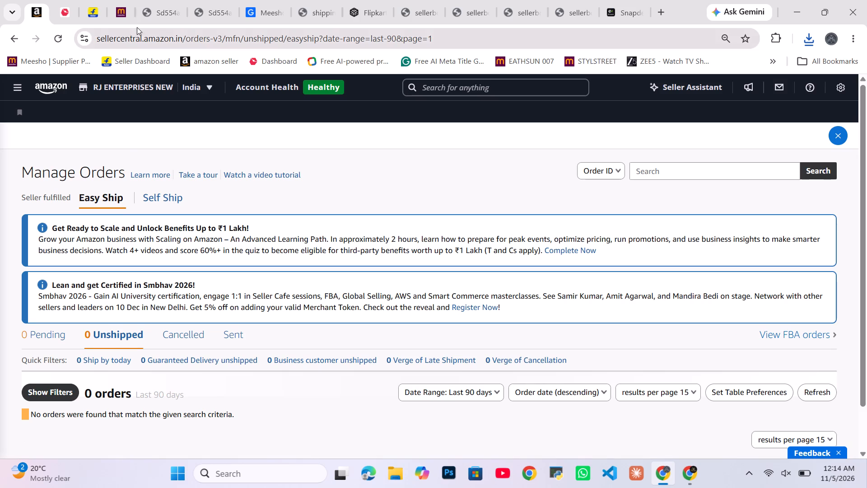
Close both Chrome windows.
click(866, 0)
click(866, 0)
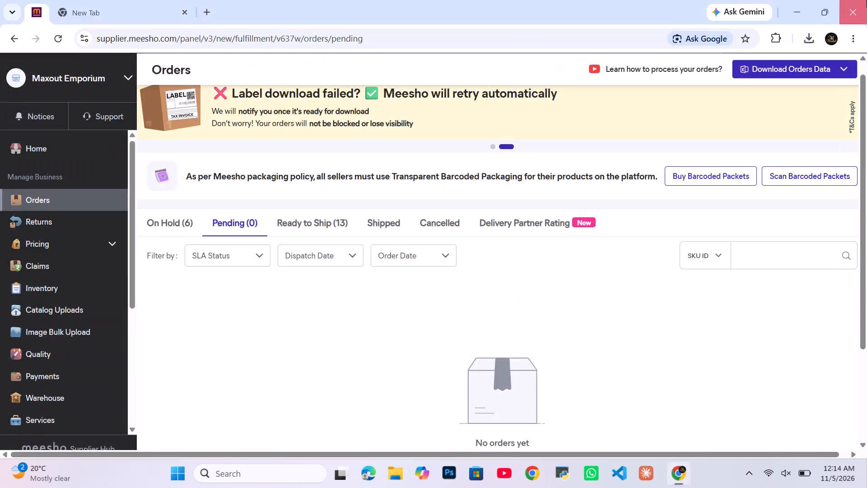
key(z)
key(alt+F4)
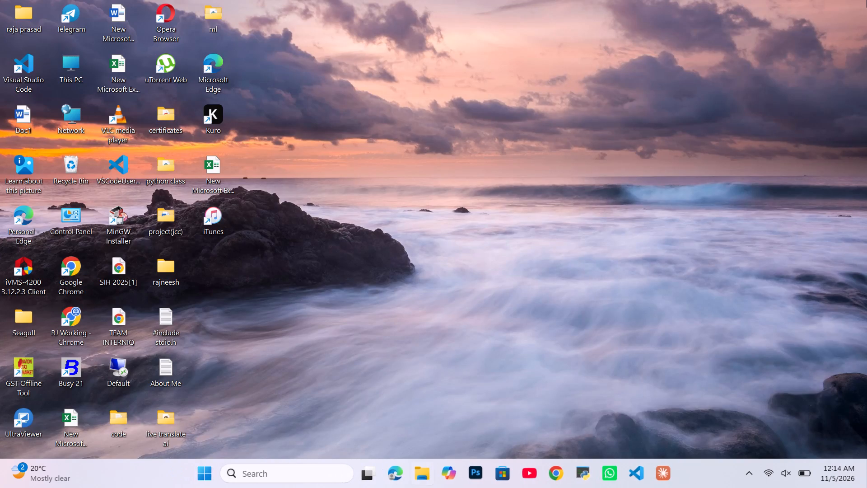